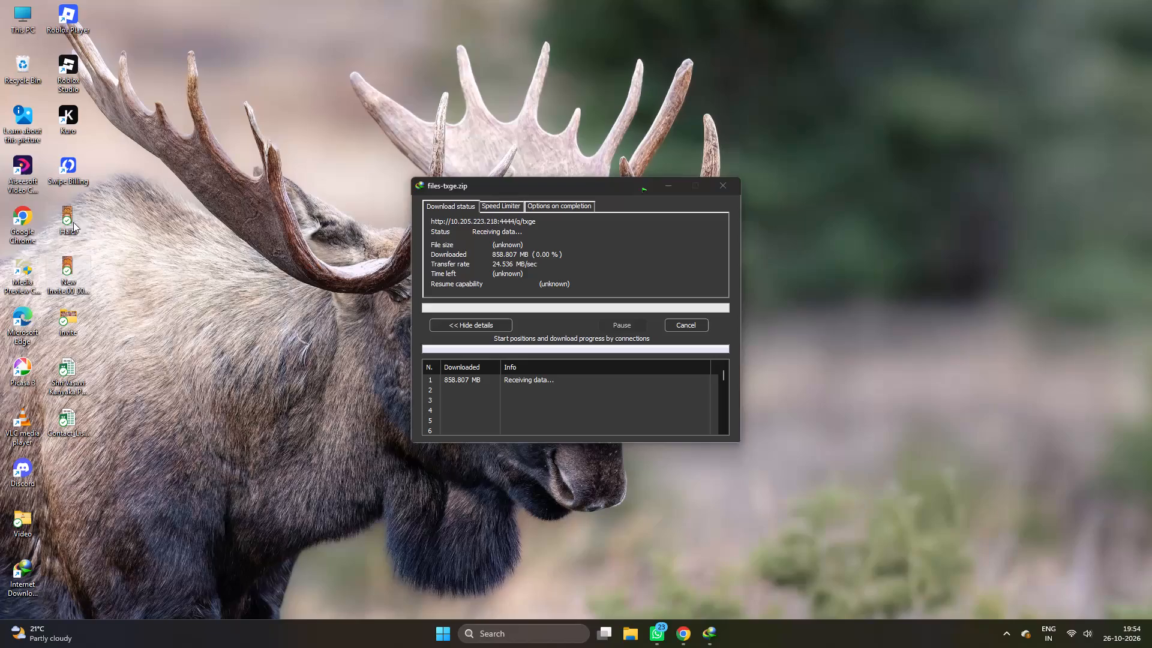
# Delete the remaining Haldi, New Invite and Invite items from the desktop.
pyautogui.click(74, 306)
pyautogui.click(79, 328)
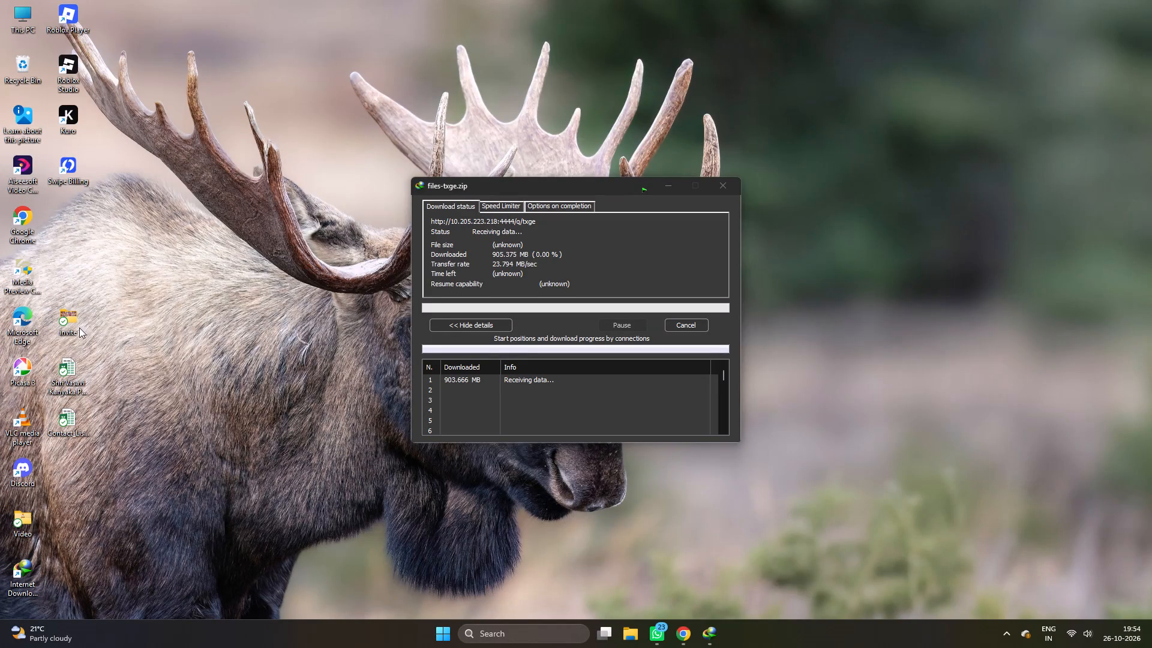
pyautogui.press('Delete')
pyautogui.click(73, 314)
pyautogui.press('Delete')
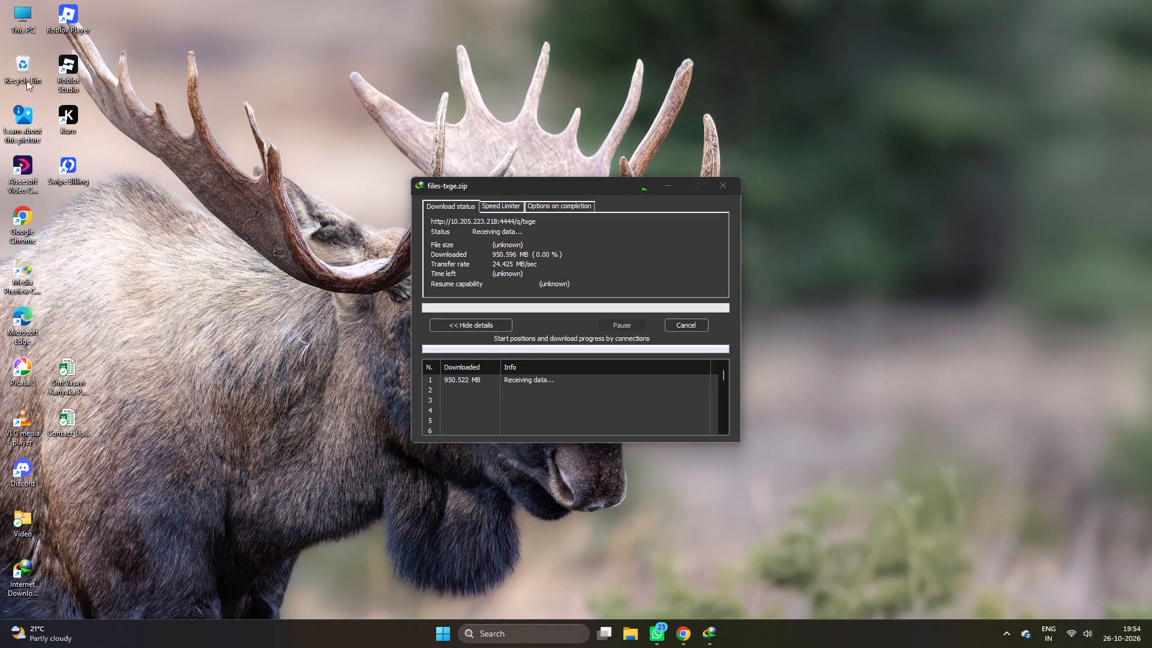
# Launch Aiseesoft Video Converter Ultimate from the desktop and dismiss its profile update notice.
pyautogui.doubleClick(26, 6)
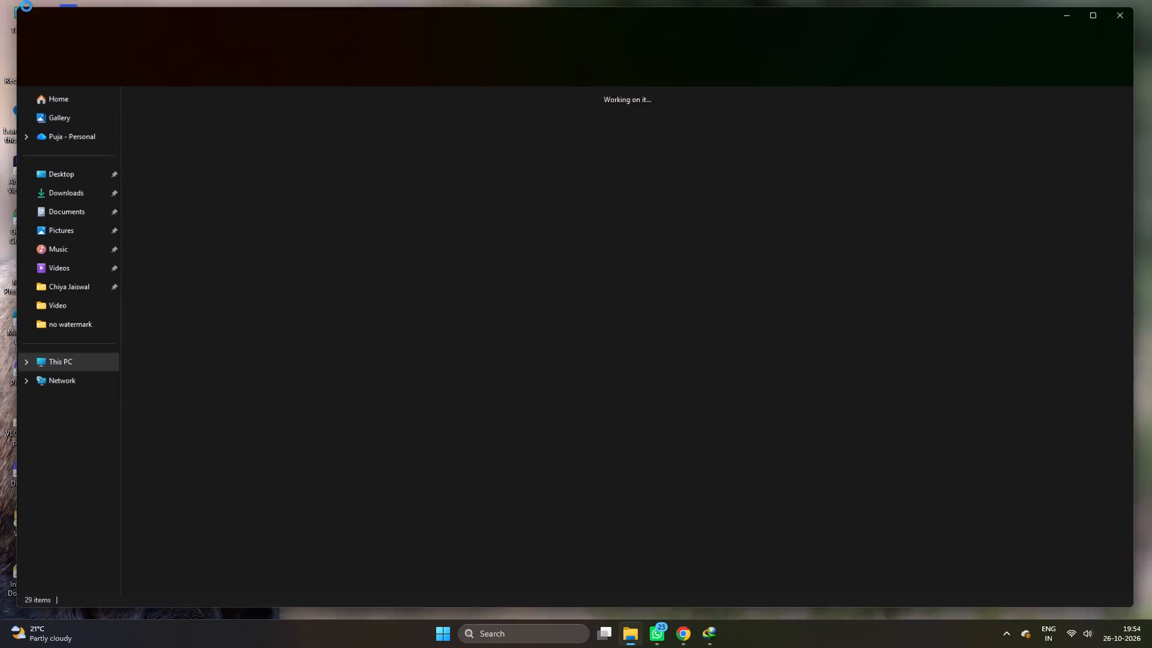
pyautogui.click(1144, 8)
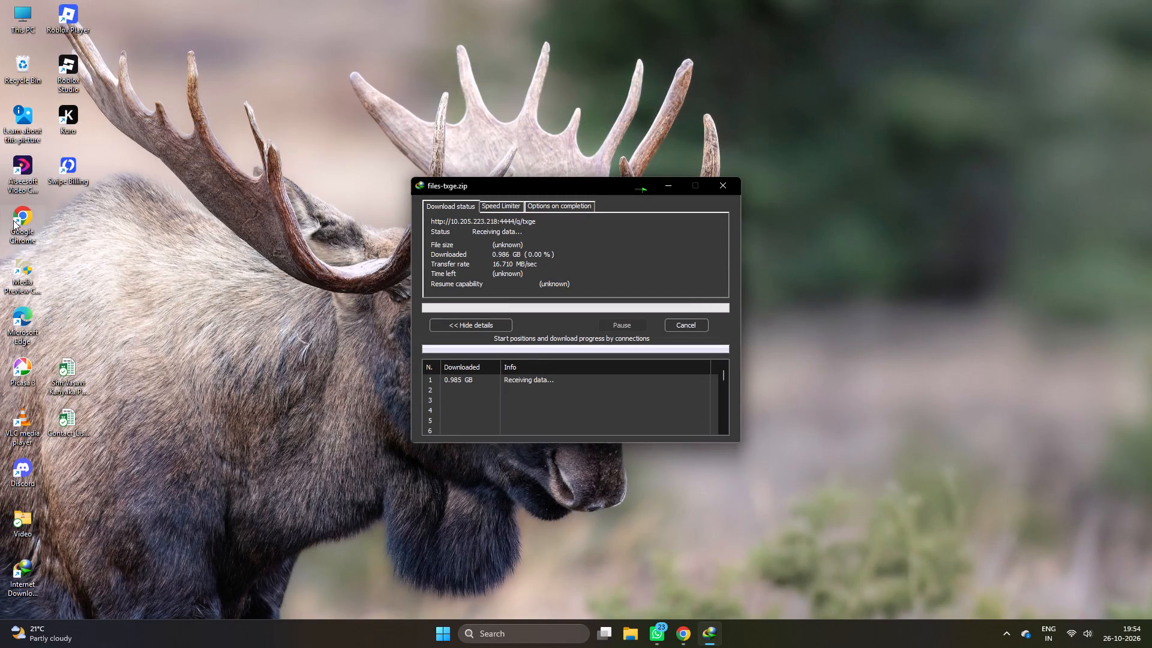
pyautogui.doubleClick(34, 157)
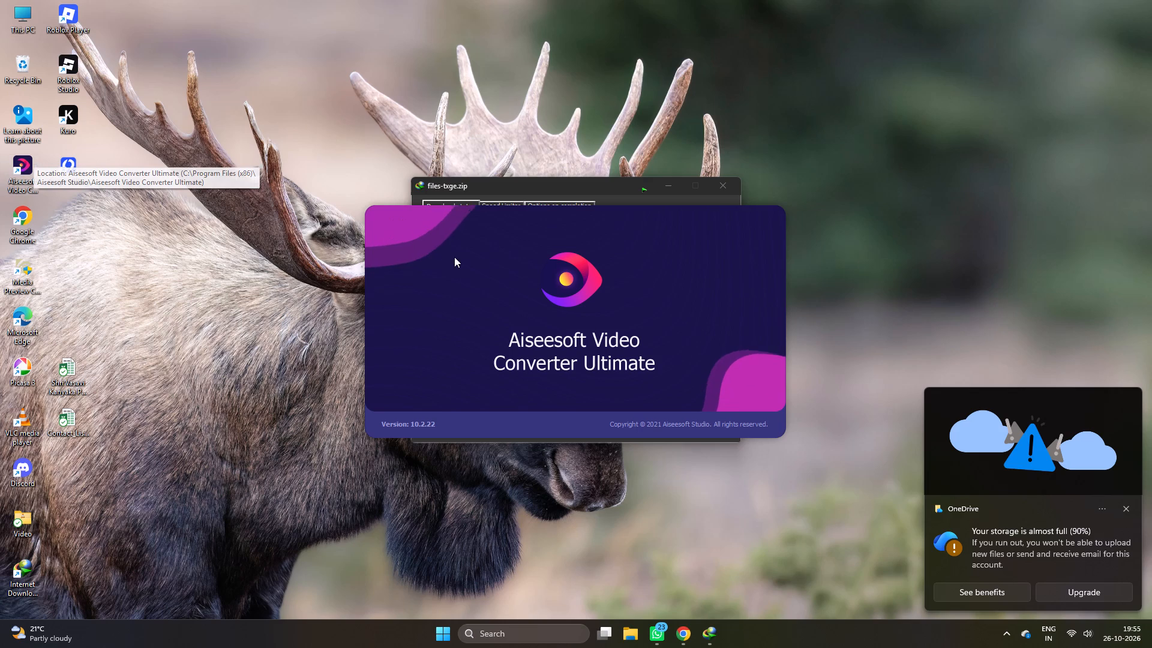
pyautogui.click(1126, 507)
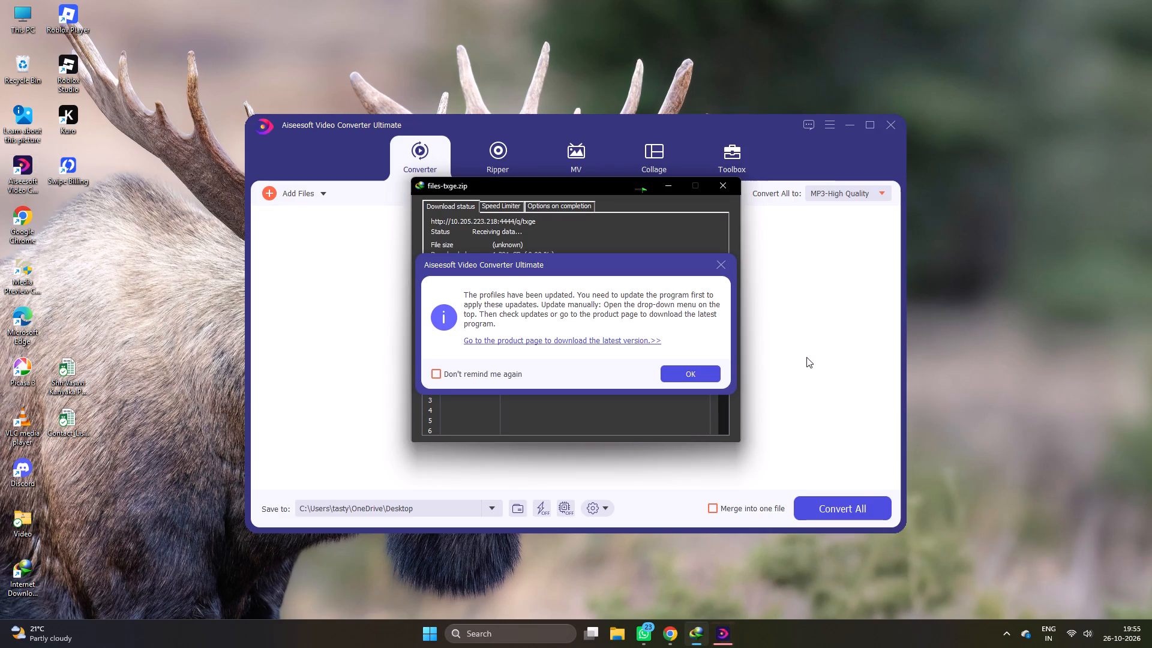
pyautogui.click(718, 262)
# Add the sankarale file from Downloads and convert it to MP3-High Quality, saved to the desktop.
pyautogui.click(578, 311)
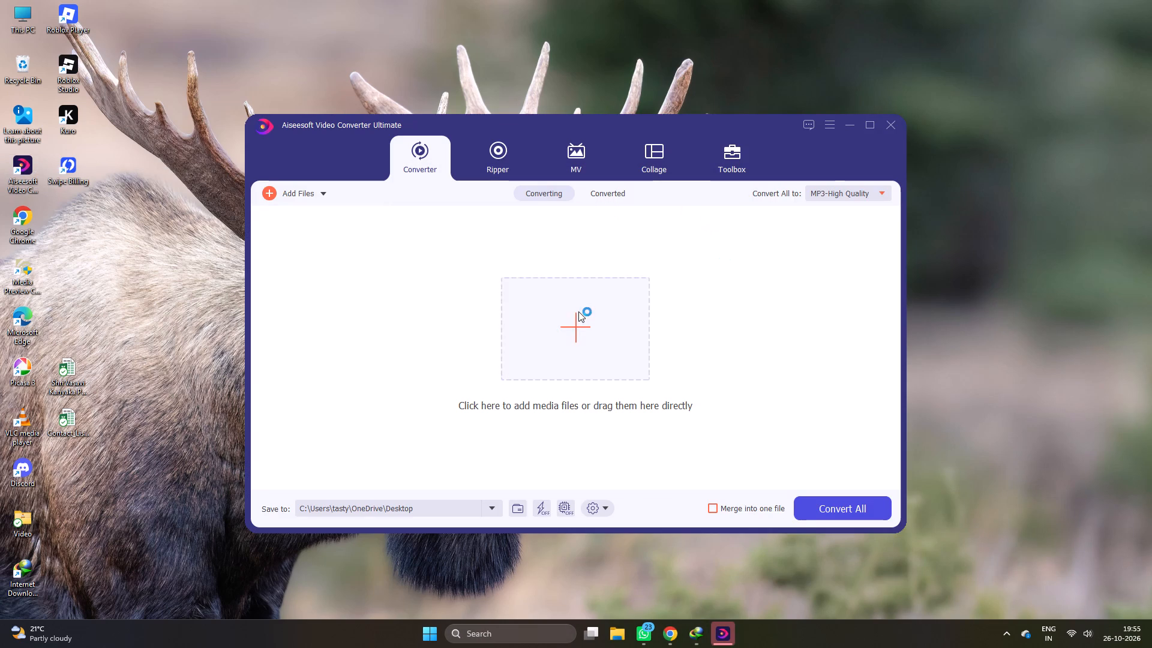
pyautogui.click(386, 229)
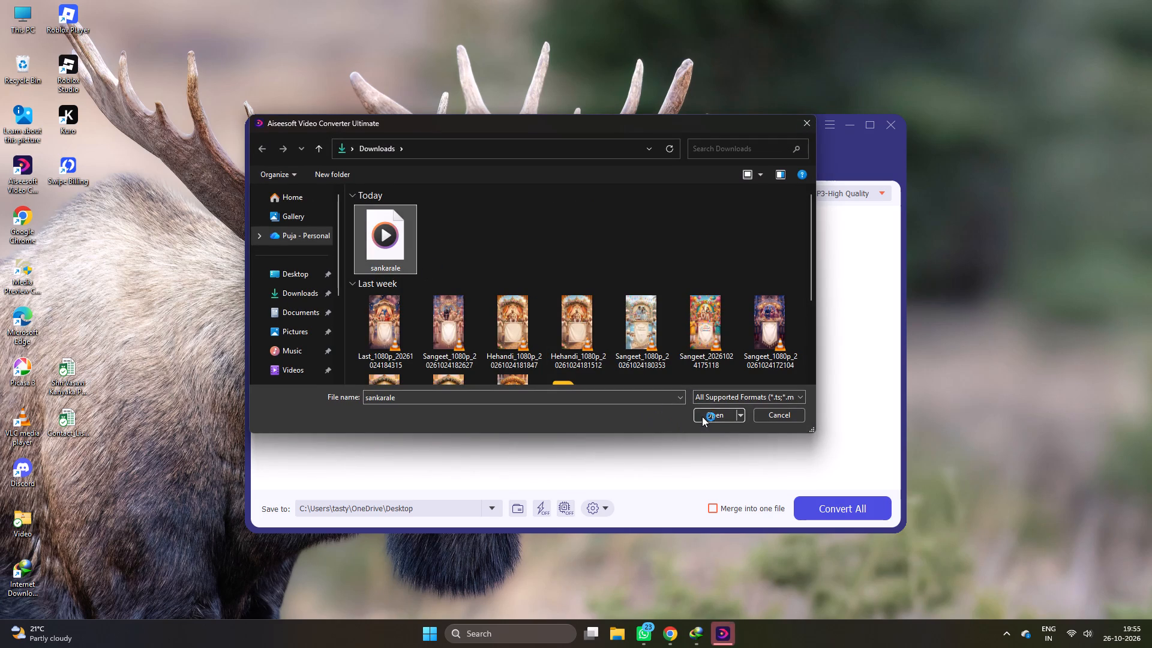
pyautogui.click(703, 416)
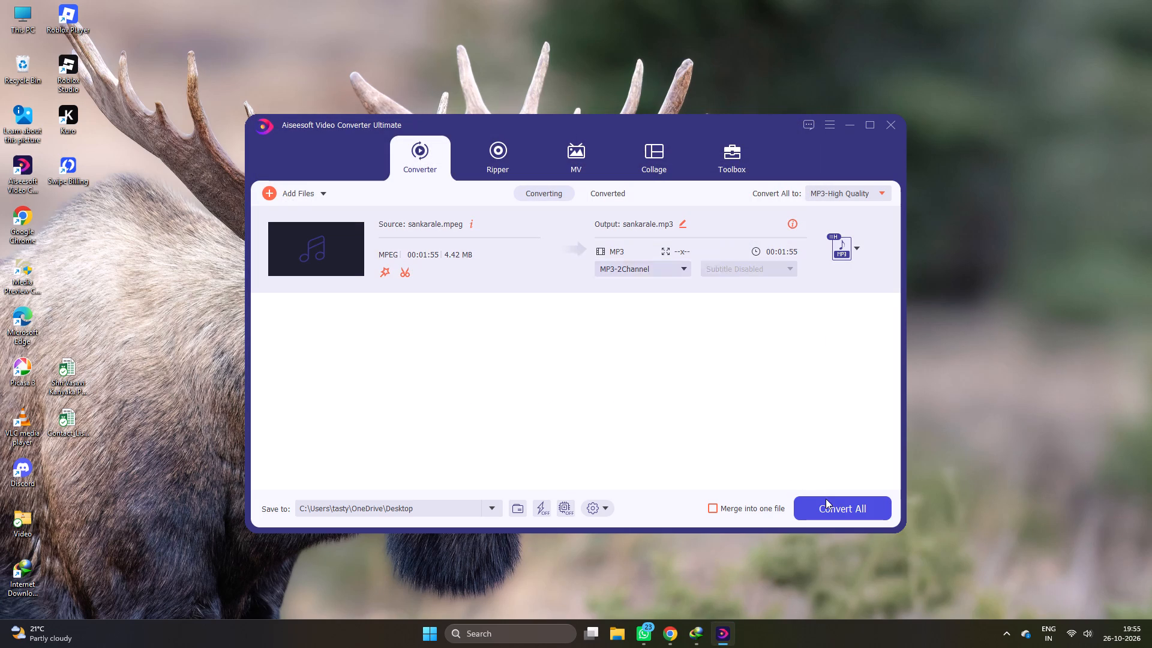
pyautogui.click(666, 420)
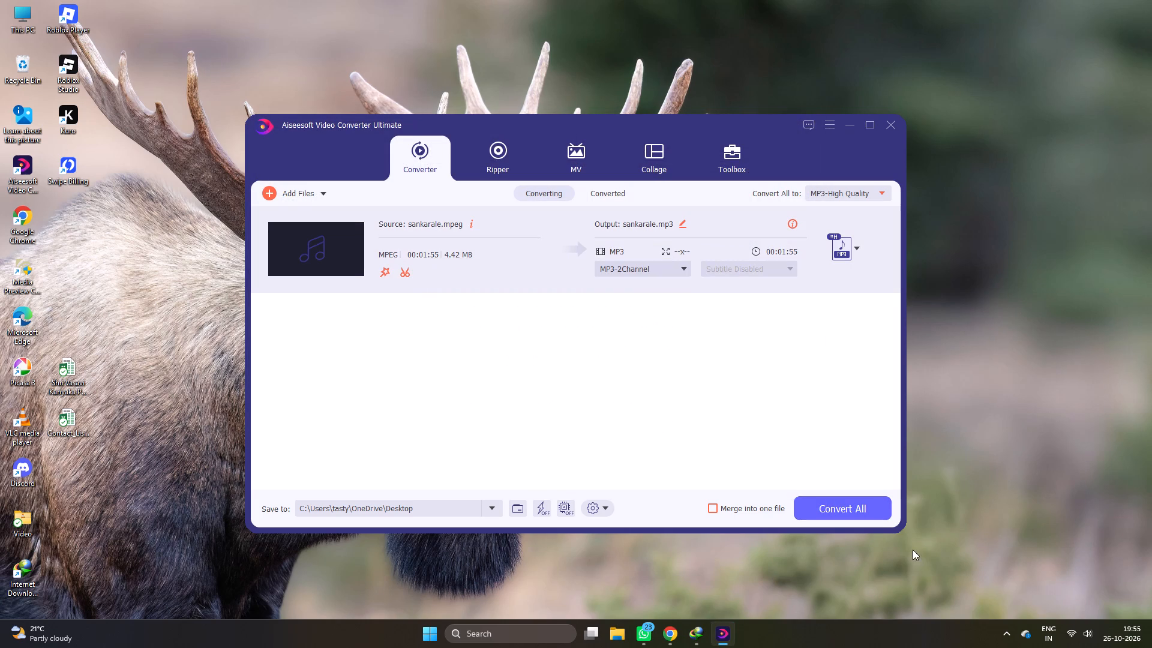
pyautogui.click(847, 502)
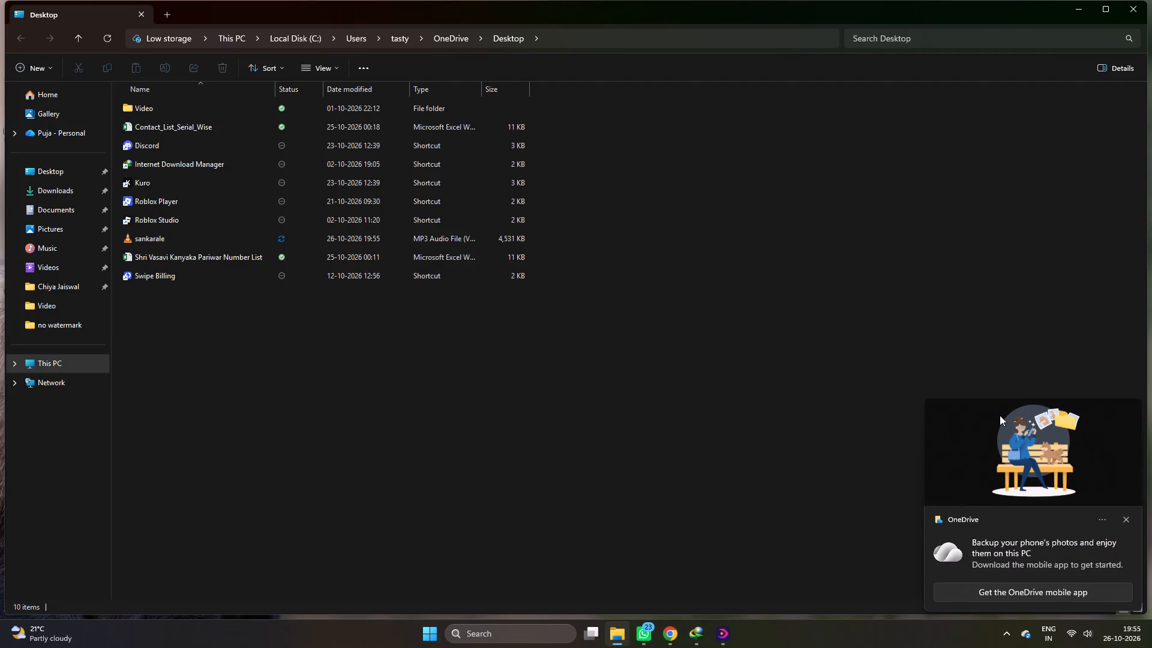
# Close the desktop folder window that shows the converted file and exit the video converter.
pyautogui.click(1124, 517)
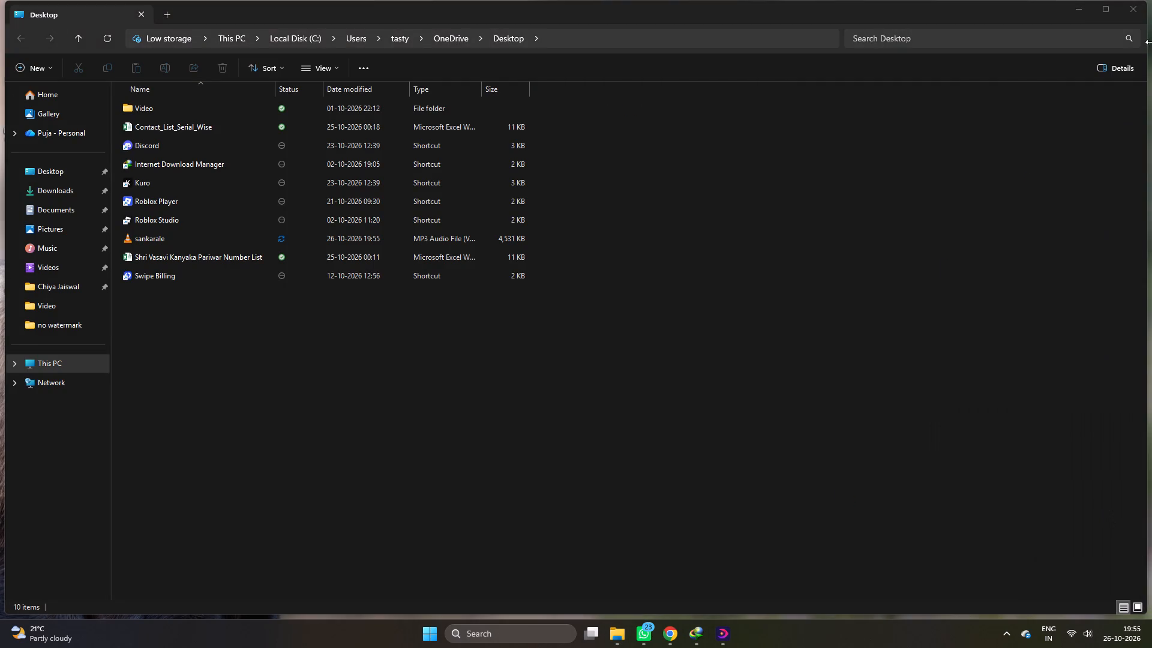
pyautogui.click(1140, 11)
pyautogui.rightClick(763, 48)
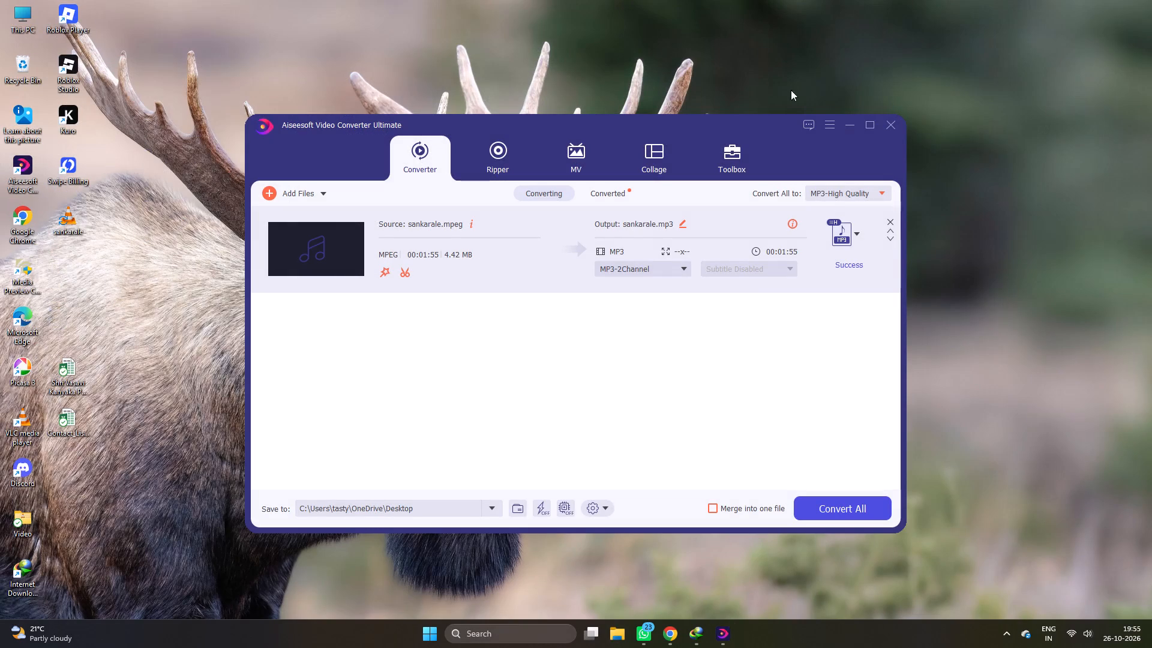
pyautogui.click(806, 98)
pyautogui.click(896, 125)
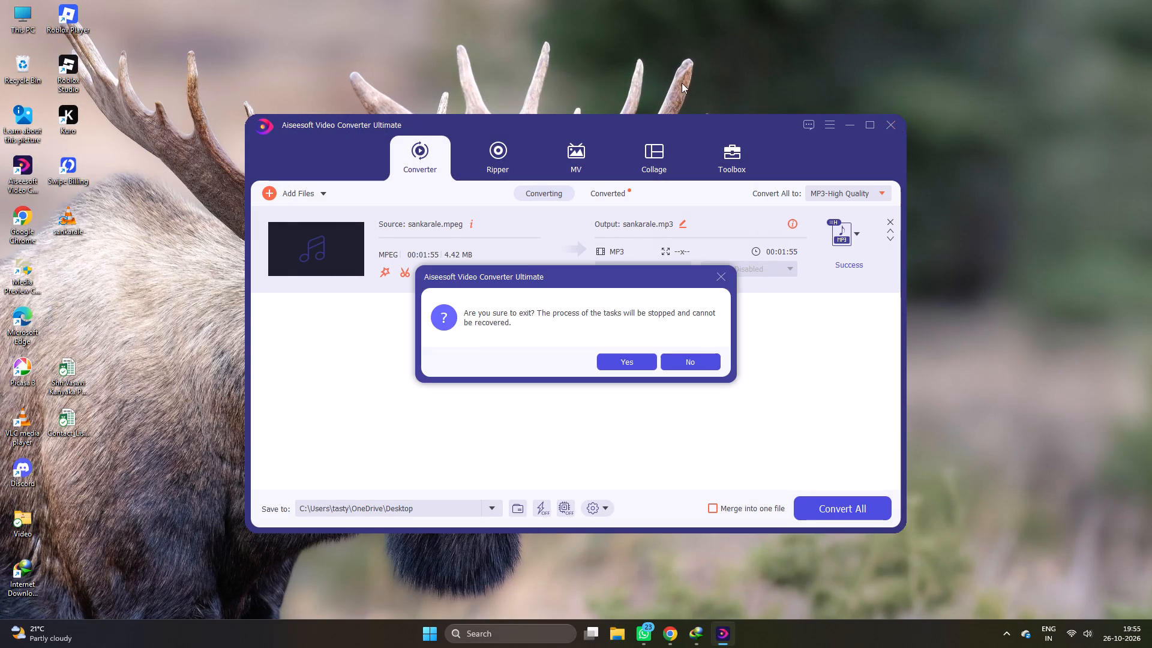
pyautogui.click(684, 355)
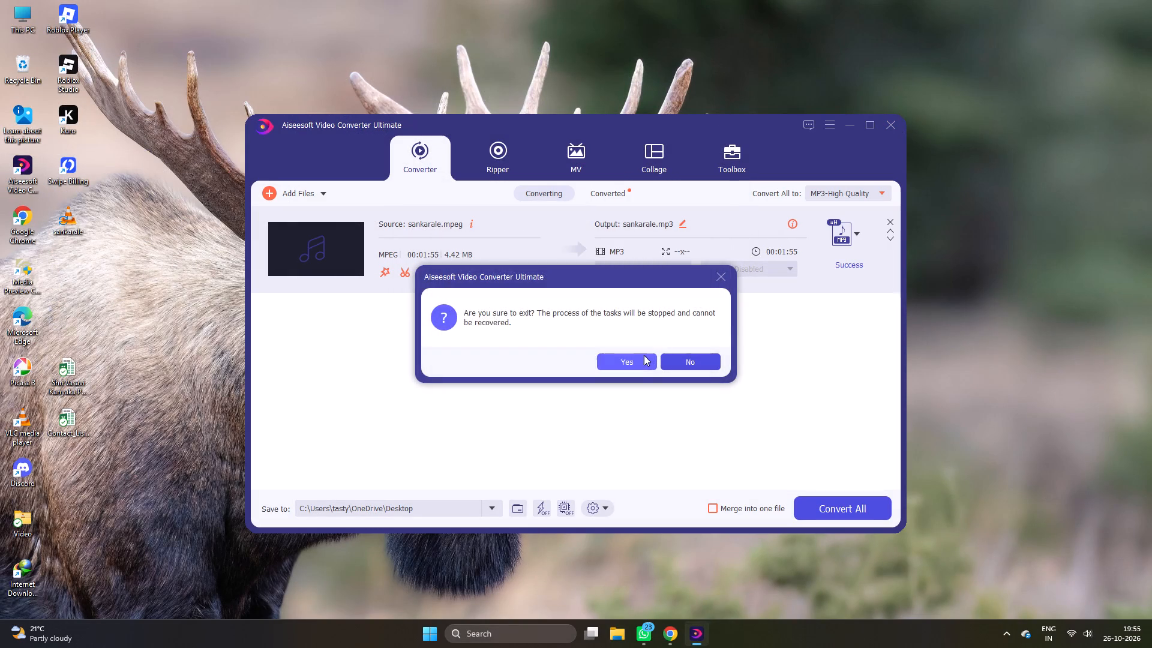
pyautogui.click(644, 355)
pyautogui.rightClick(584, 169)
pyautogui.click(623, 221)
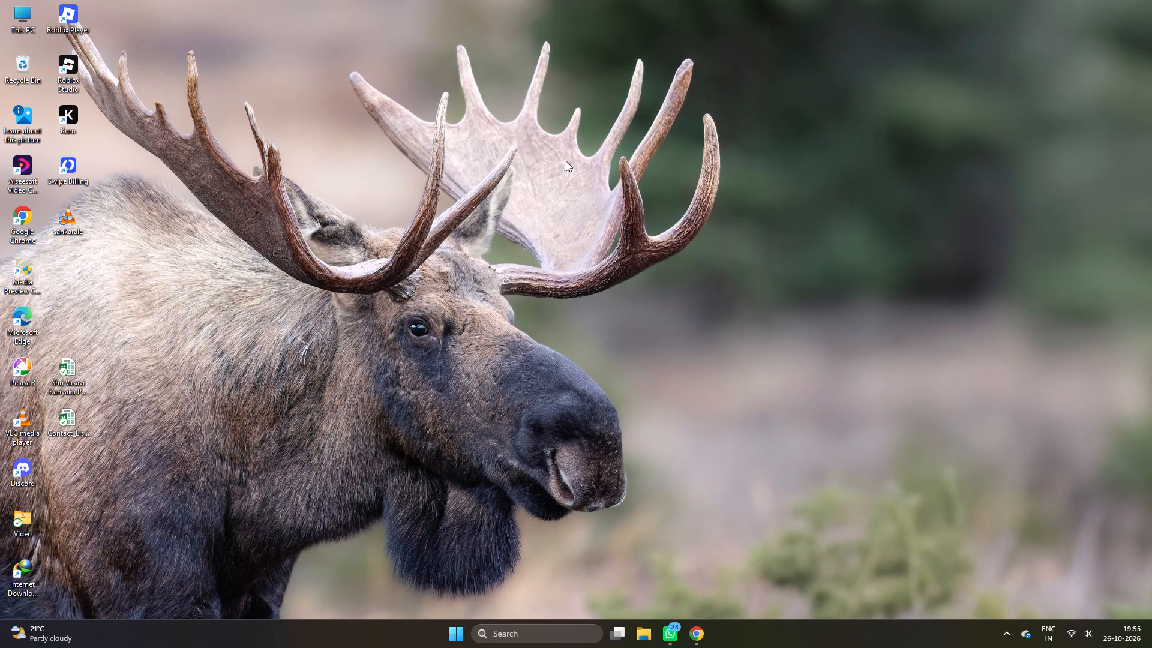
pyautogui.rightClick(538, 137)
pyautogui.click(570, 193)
# Cut the converted sankarale MP3 file from the desktop.
pyautogui.click(71, 211)
pyautogui.hotkey('ctrl', 'x')
# Open the Tasty Cooking Shorts folder on the Tasty Cooking (G:) drive.
pyautogui.doubleClick(9, 24)
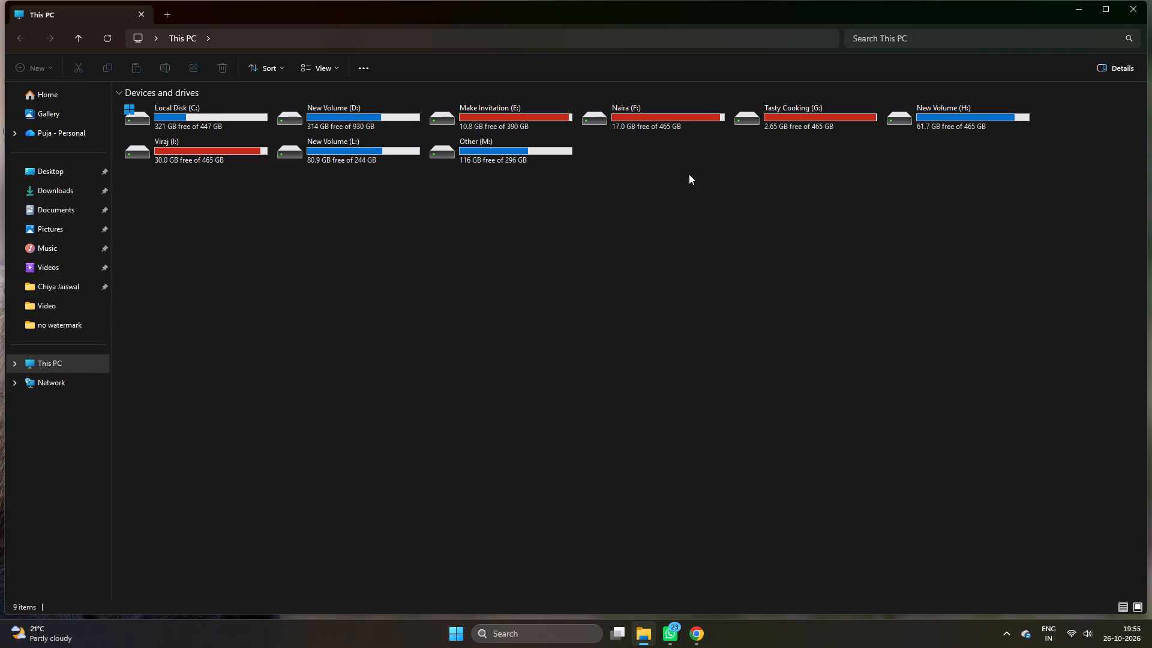
pyautogui.doubleClick(784, 128)
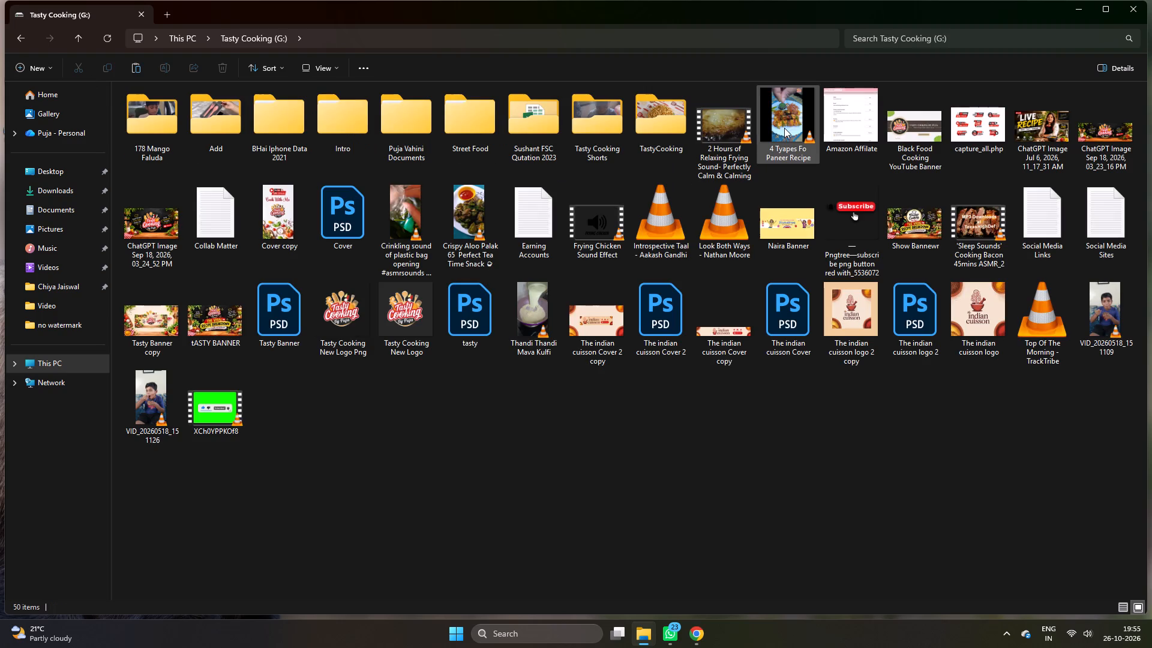
pyautogui.click(623, 130)
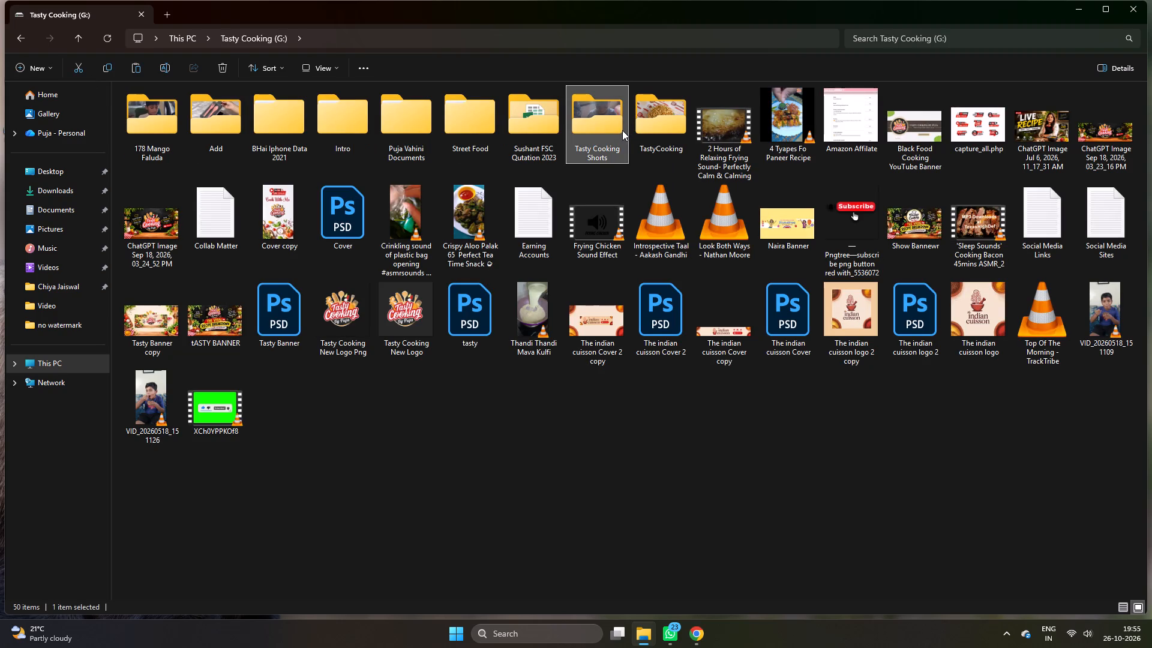
pyautogui.doubleClick(607, 130)
# Create a new folder named "200 Sakarpale" inside Tasty Cooking Shorts and open it.
pyautogui.scroll(-7, 653, 361)
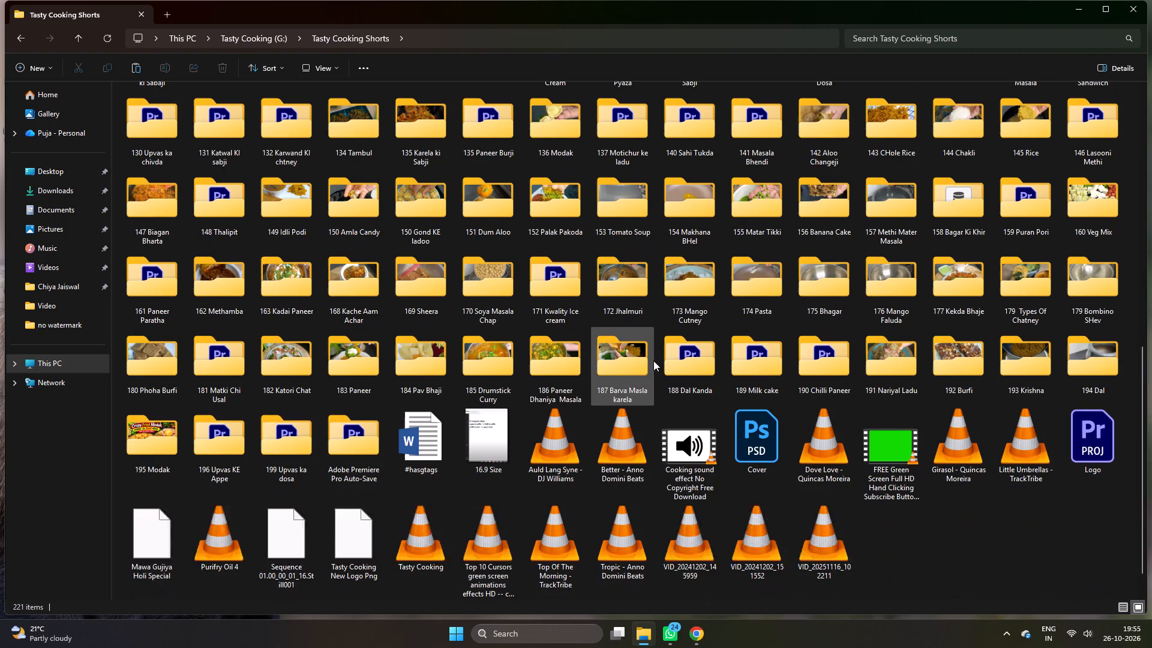
pyautogui.scroll(-7, 653, 361)
pyautogui.click(953, 555)
pyautogui.rightClick(953, 555)
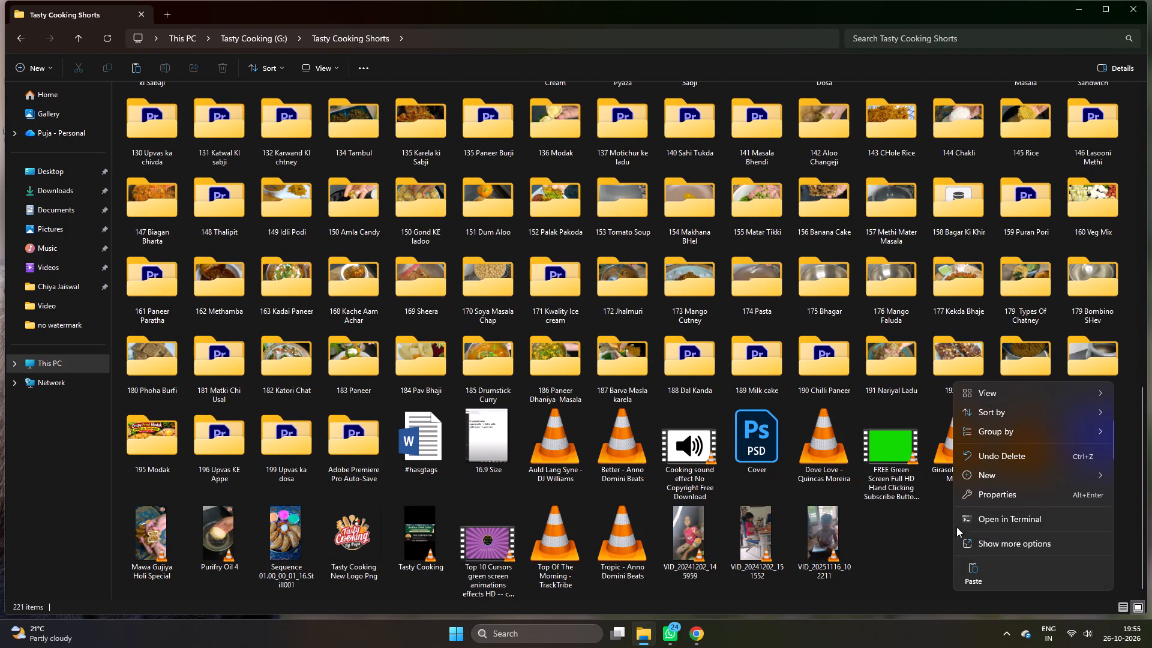
pyautogui.click(1006, 478)
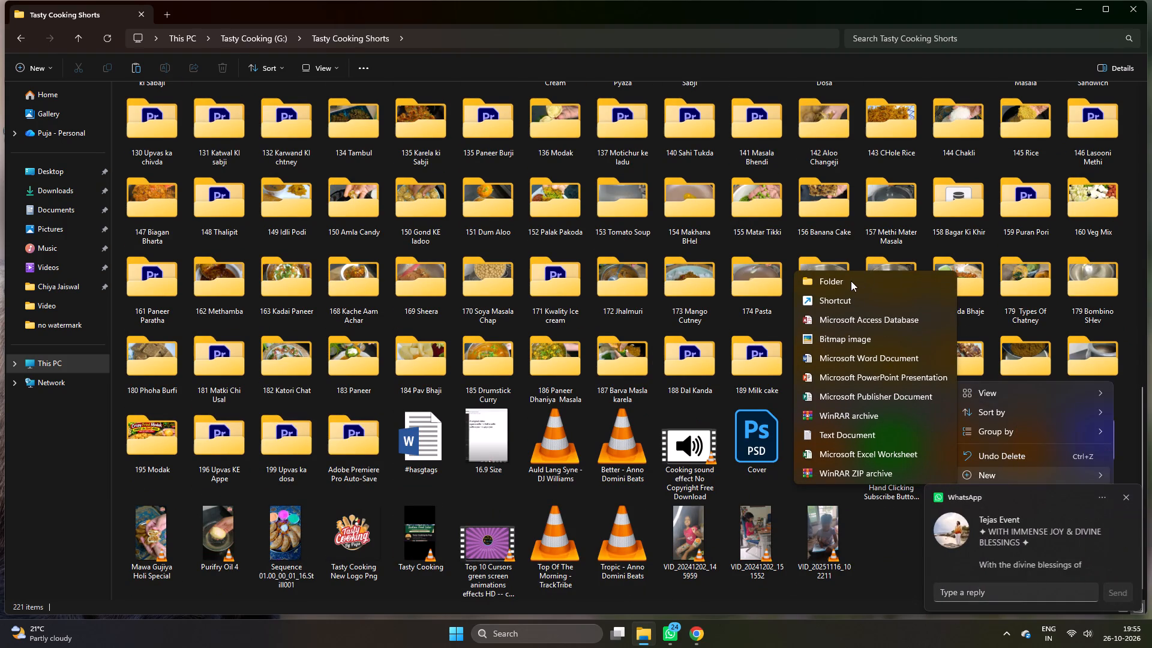
pyautogui.click(851, 280)
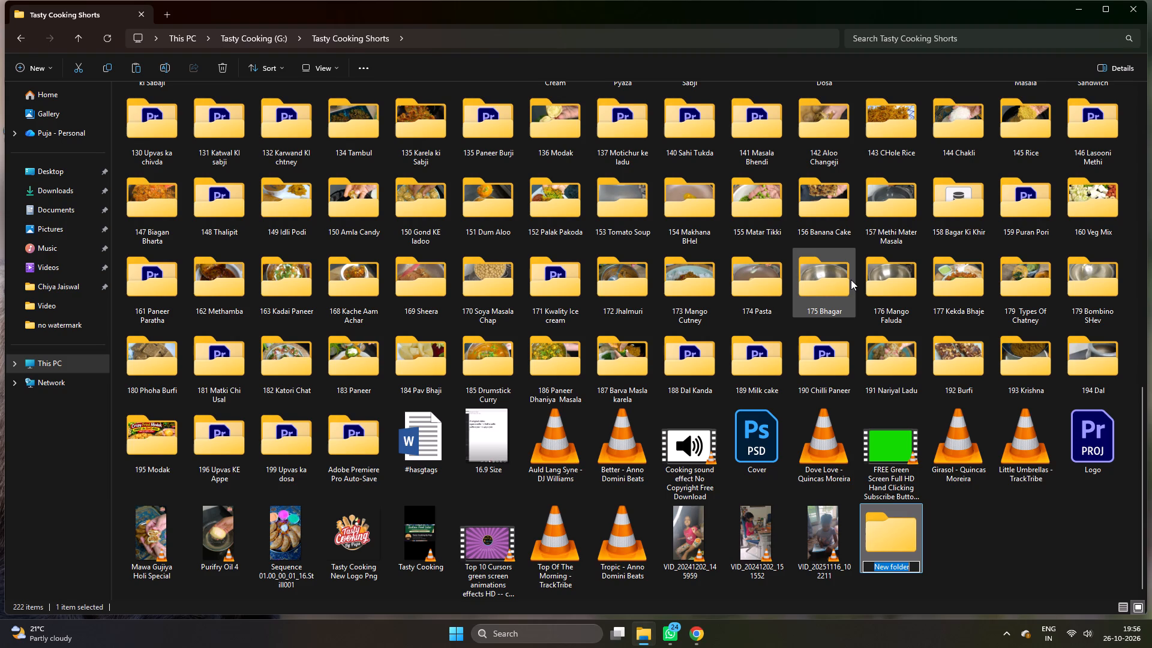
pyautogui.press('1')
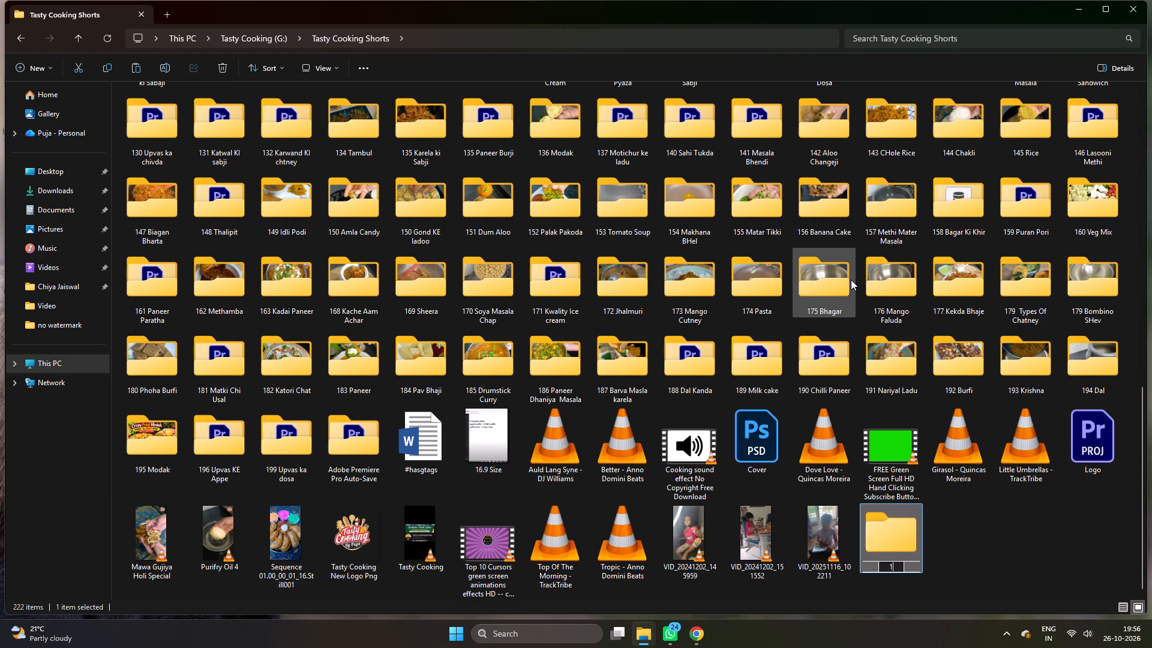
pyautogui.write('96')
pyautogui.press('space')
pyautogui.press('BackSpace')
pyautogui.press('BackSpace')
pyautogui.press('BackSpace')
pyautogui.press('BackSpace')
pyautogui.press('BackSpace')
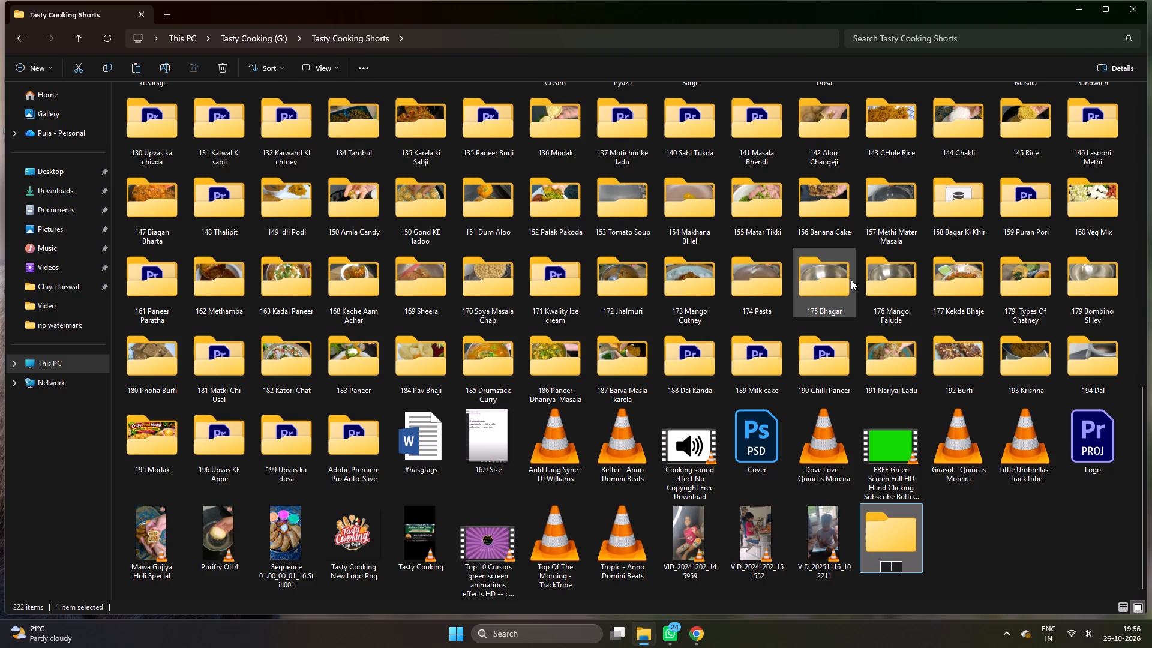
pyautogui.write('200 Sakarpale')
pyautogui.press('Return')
# Paste the cut sankarale MP3 into the 200 Sakarpale folder.
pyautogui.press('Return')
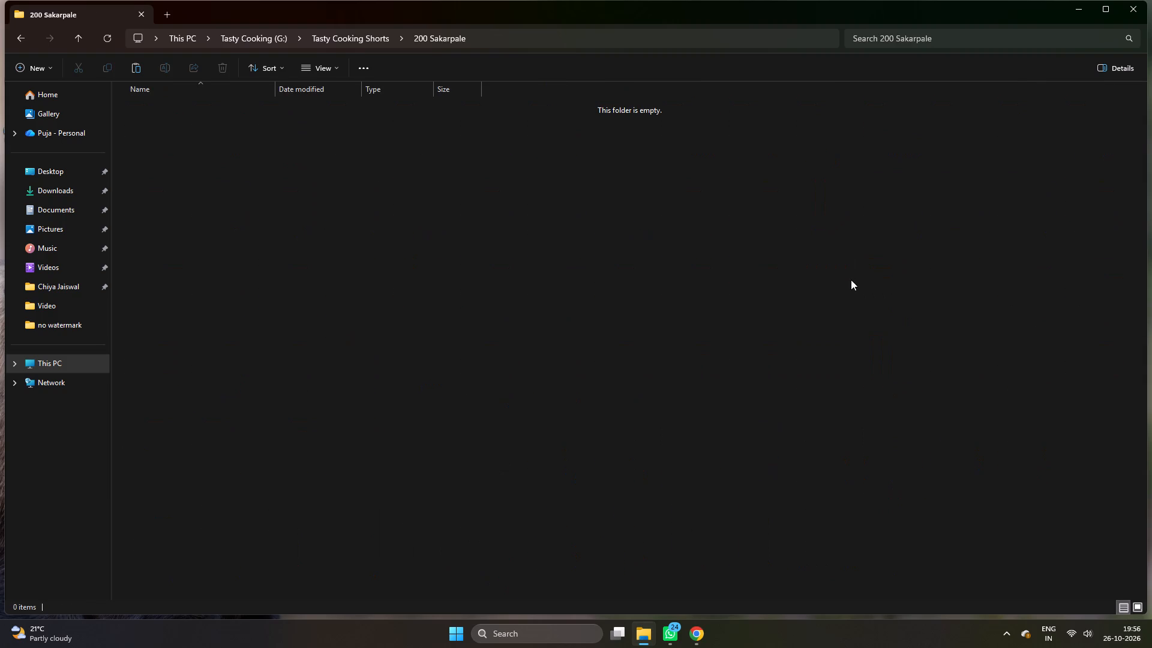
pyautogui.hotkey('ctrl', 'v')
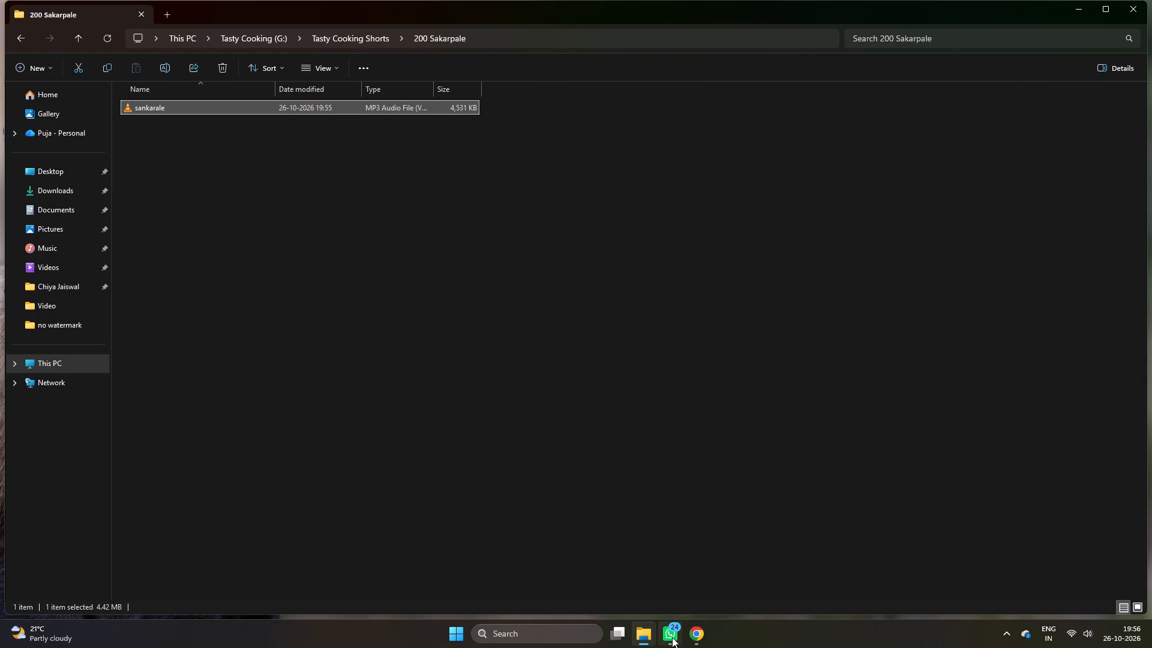
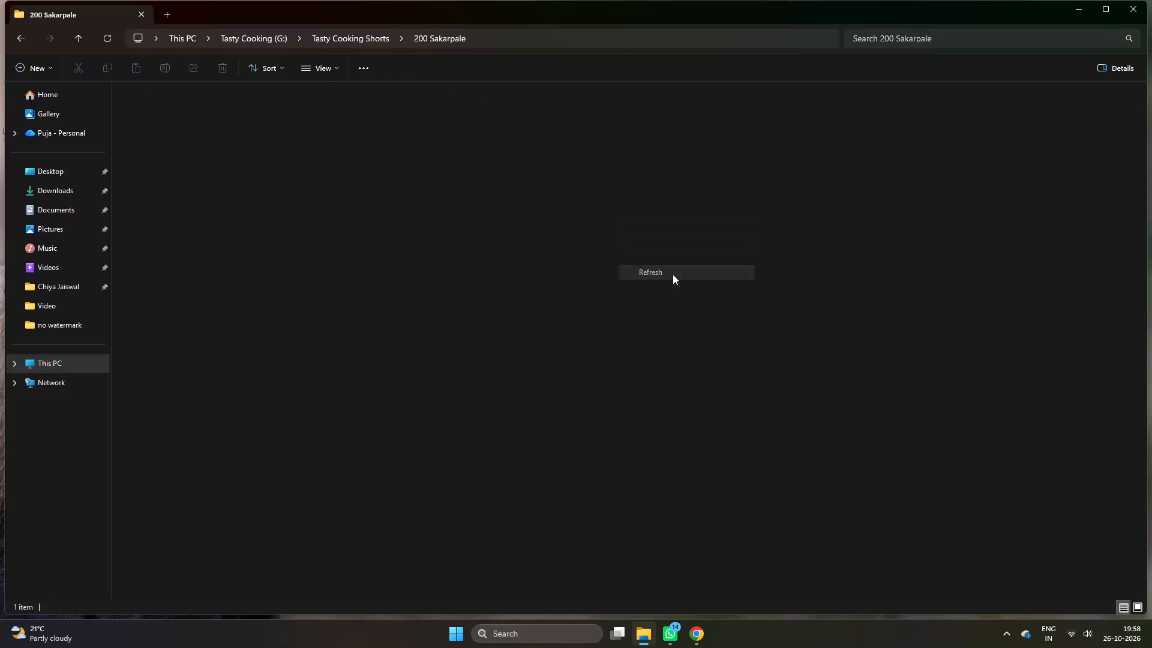
# Extract the files-txge ZIP archive from the Compressed folder in Downloads into its own files-txge subfolder.
pyautogui.click(59, 190)
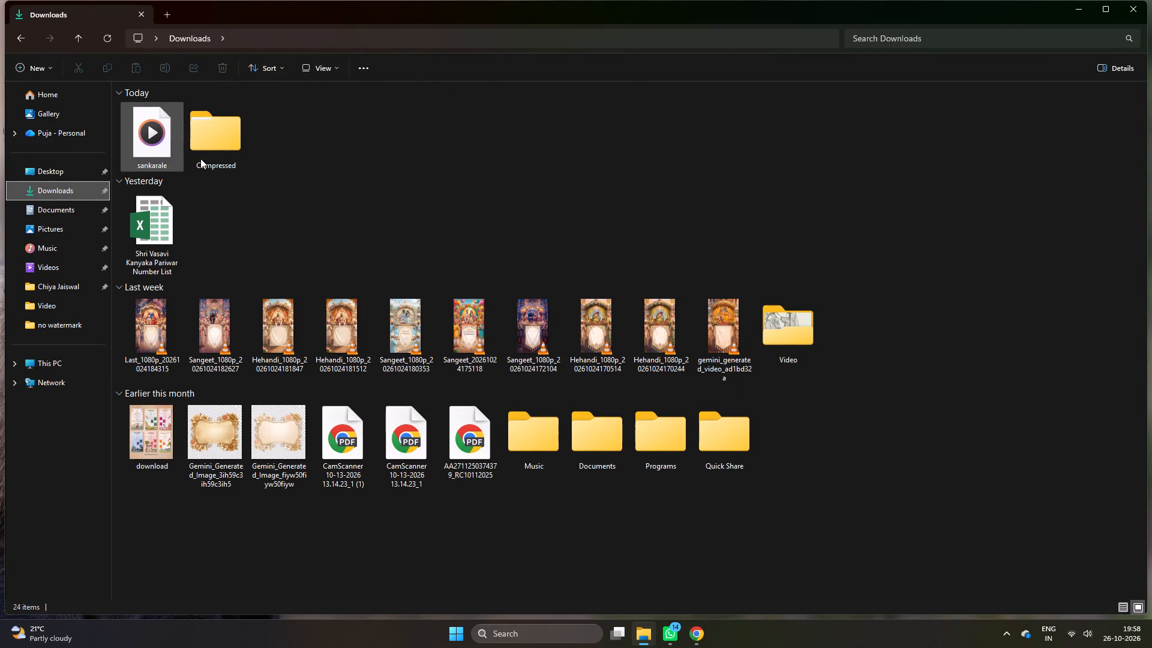
pyautogui.doubleClick(201, 154)
pyautogui.doubleClick(185, 125)
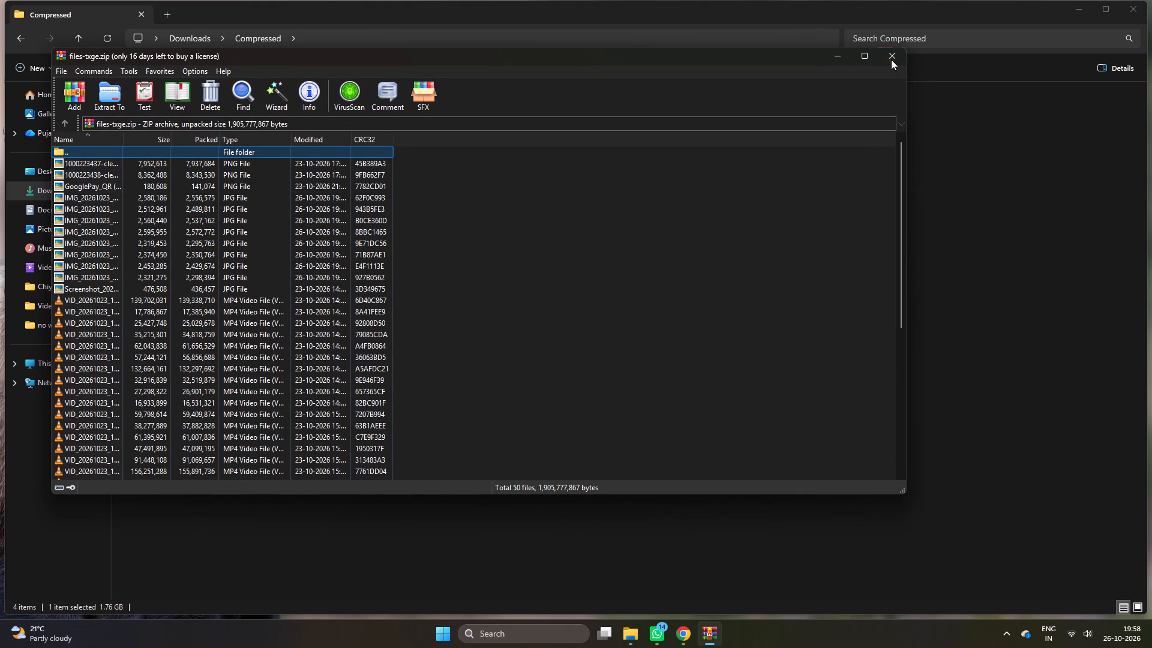
pyautogui.click(891, 59)
pyautogui.rightClick(200, 128)
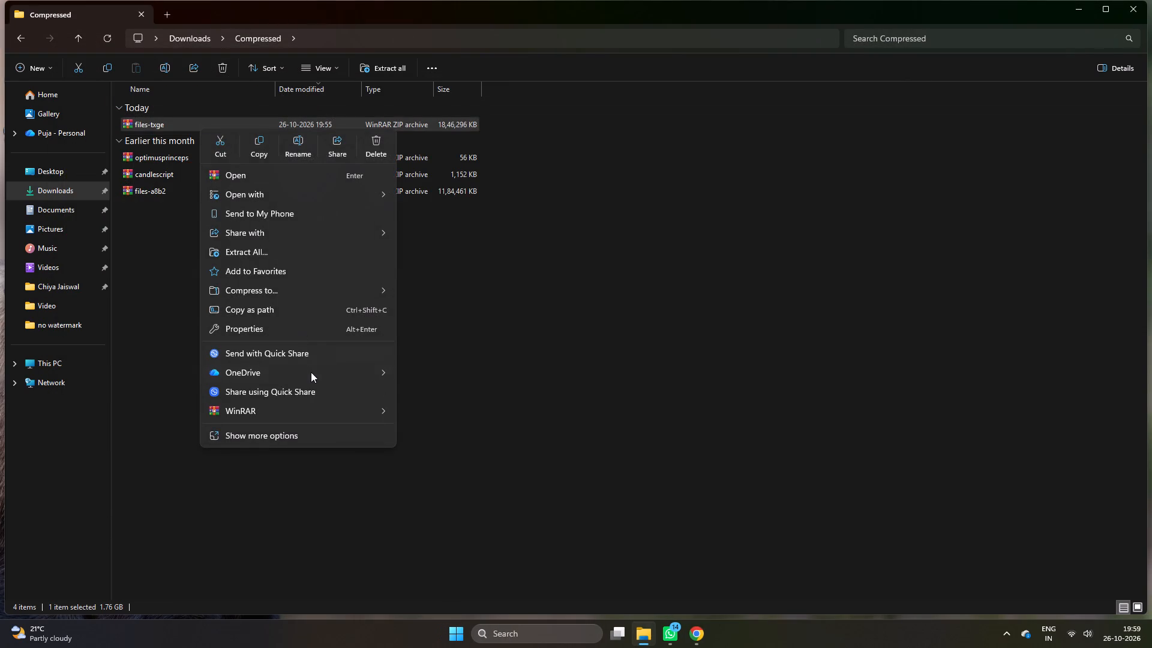
pyautogui.click(289, 415)
pyautogui.click(415, 430)
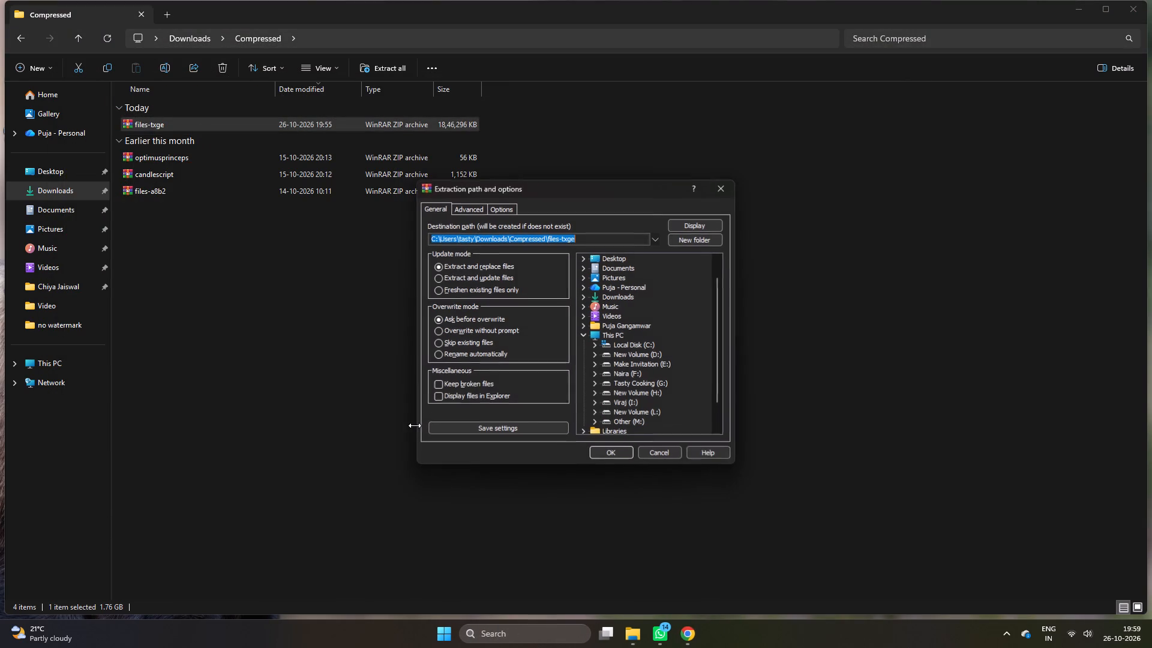
pyautogui.press('Return')
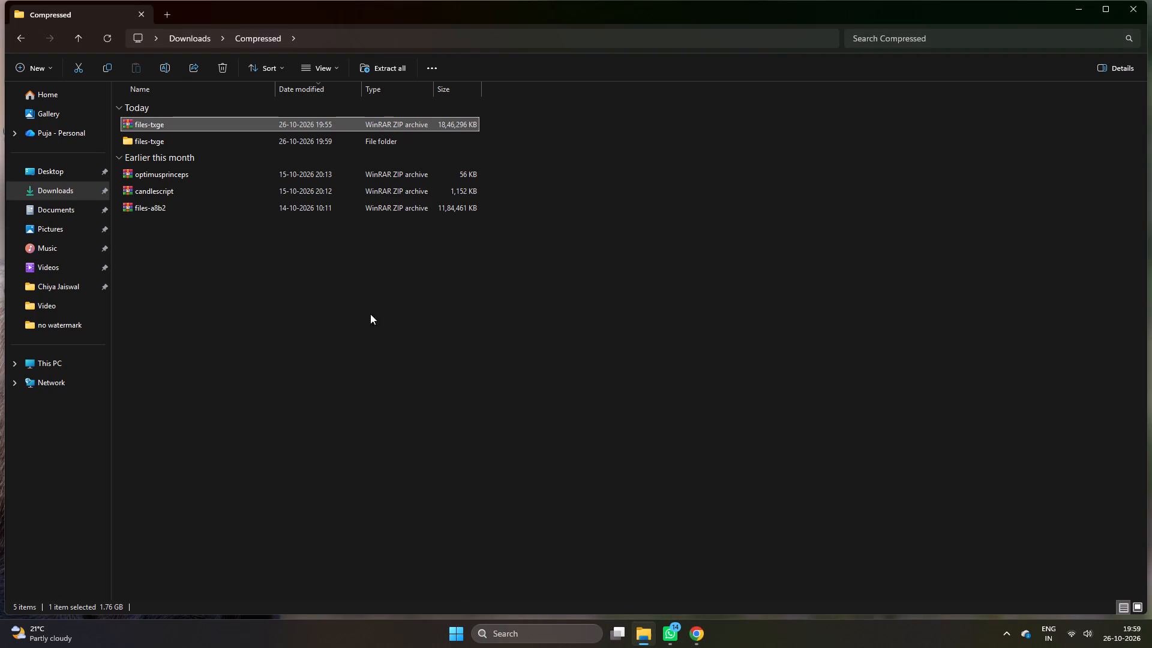
# Open the extracted files-txge folder and display its photos and videos as thumbnail icons.
pyautogui.doubleClick(242, 144)
pyautogui.rightClick(715, 226)
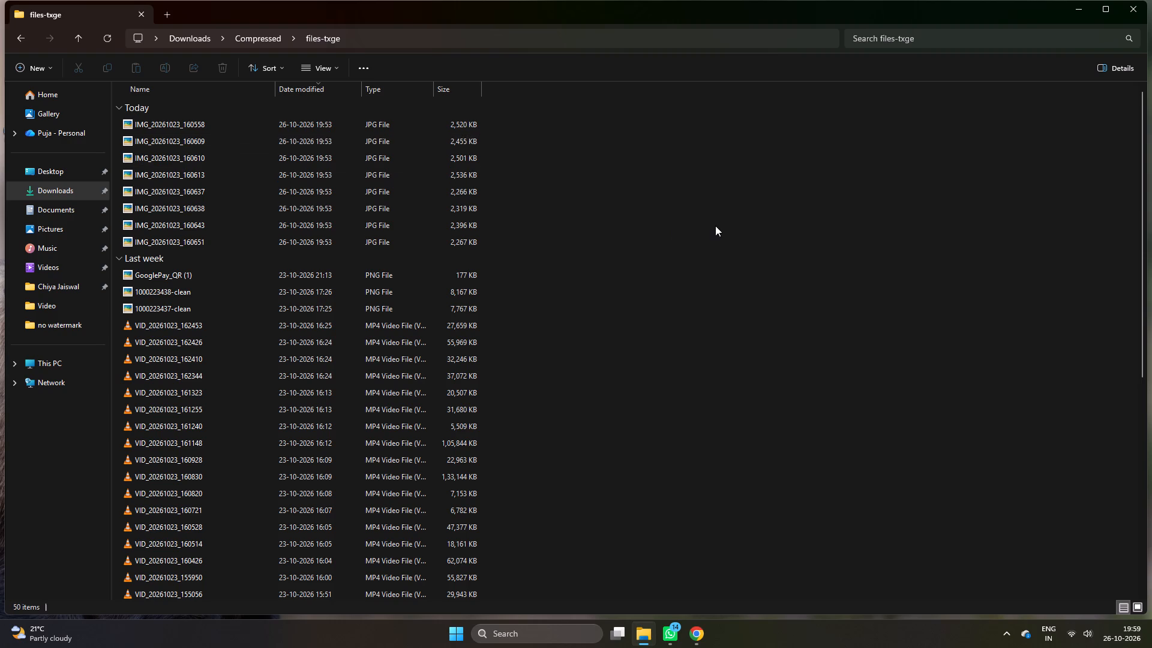
pyautogui.click(743, 236)
pyautogui.click(918, 270)
pyautogui.click(918, 266)
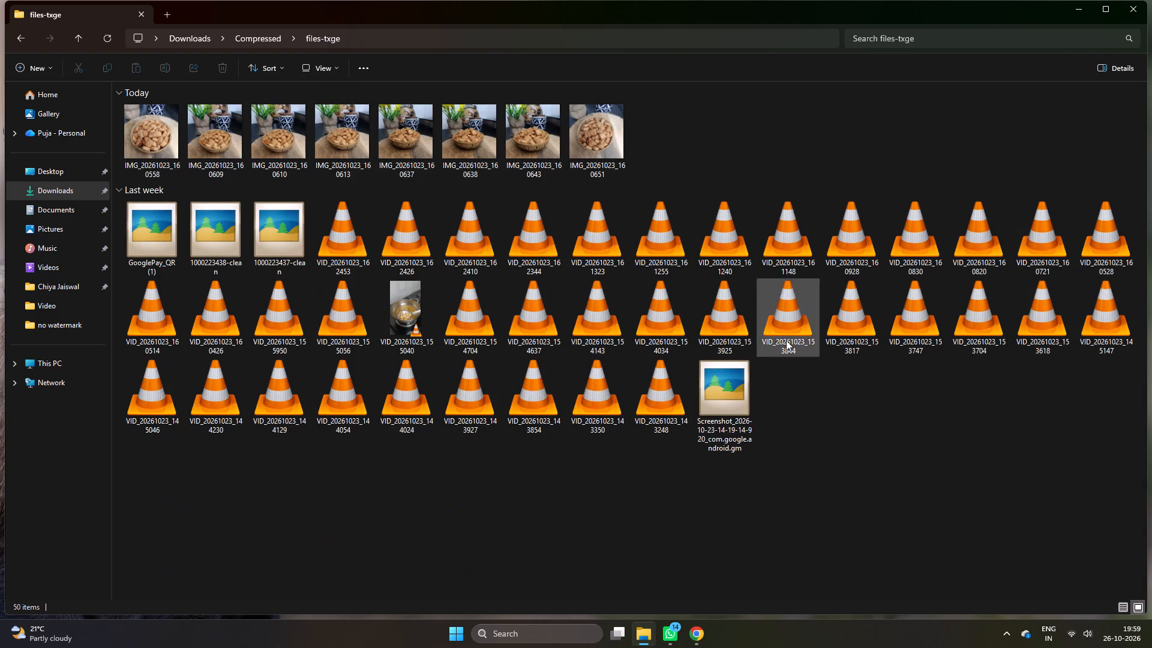
# Move all the files from the files-txge folder into the 200 Sakarpale folder.
pyautogui.hotkey('ctrl', 'a')
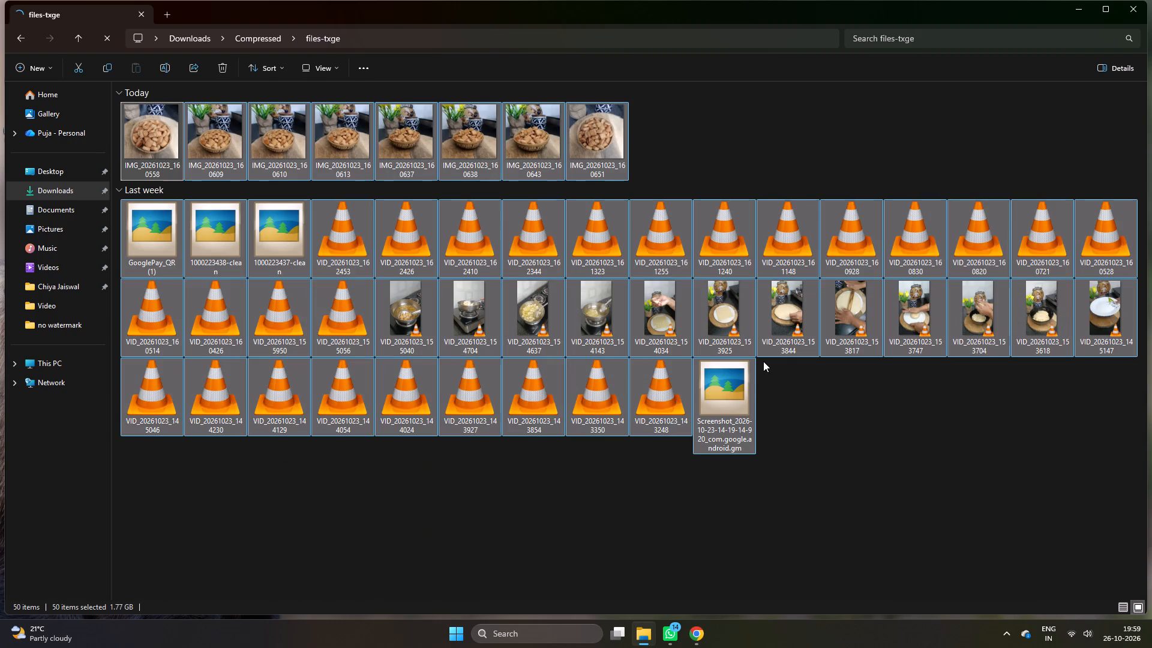
pyautogui.hotkey('ctrl', 'x')
pyautogui.click(640, 630)
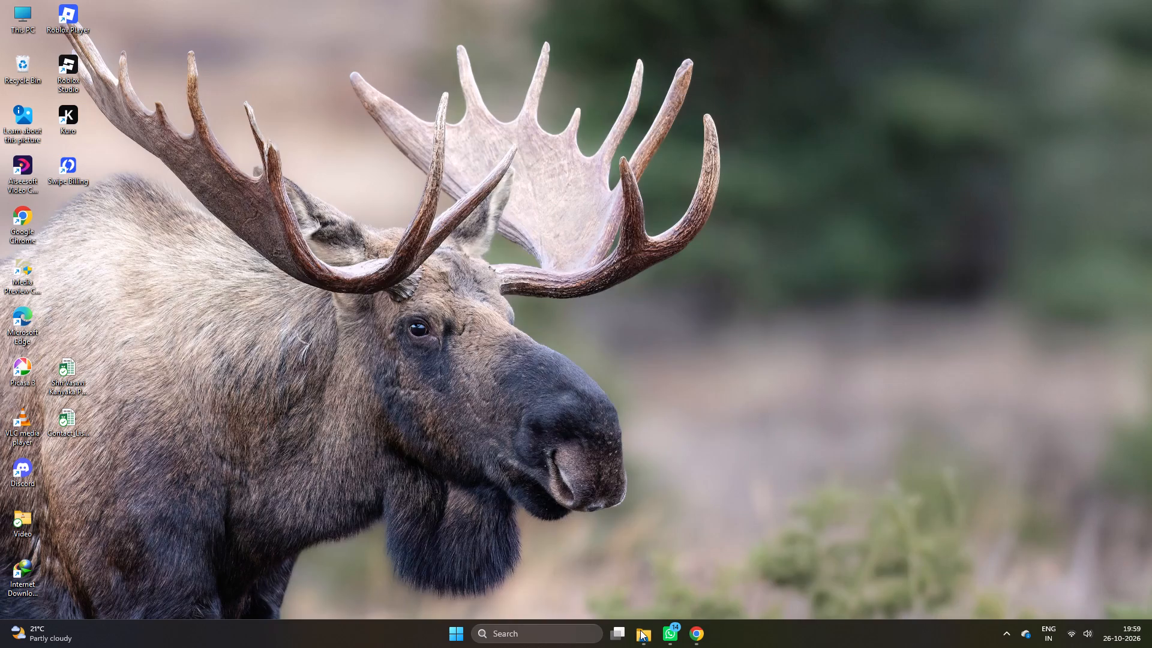
pyautogui.click(640, 630)
pyautogui.click(613, 484)
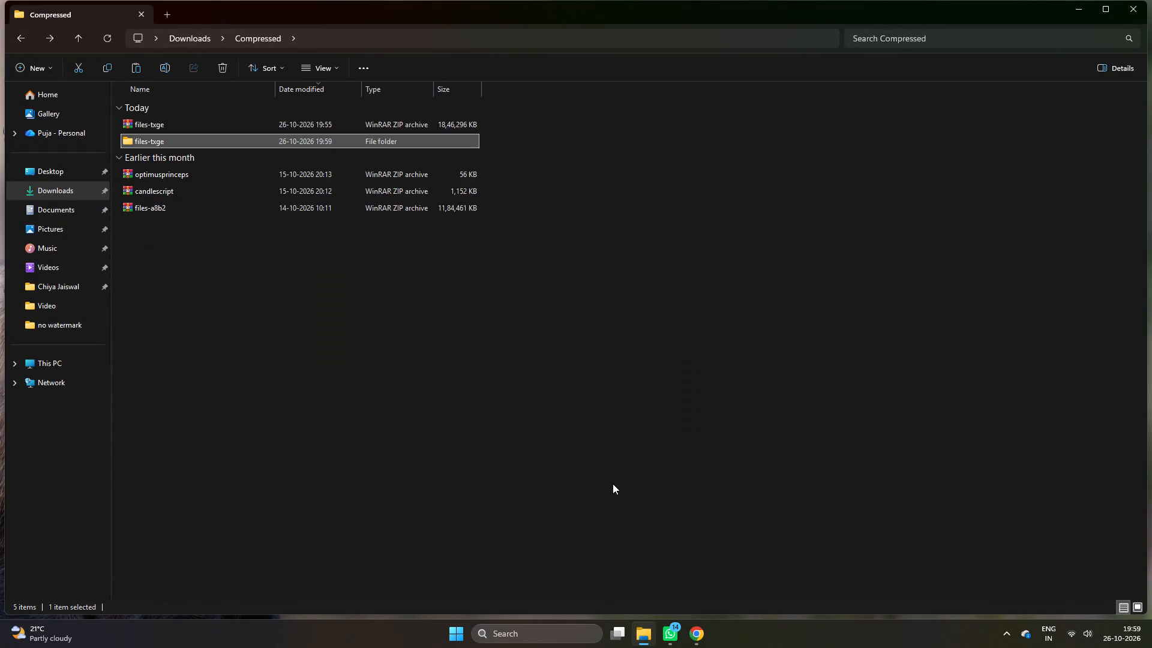
pyautogui.click(613, 484)
pyautogui.click(613, 484)
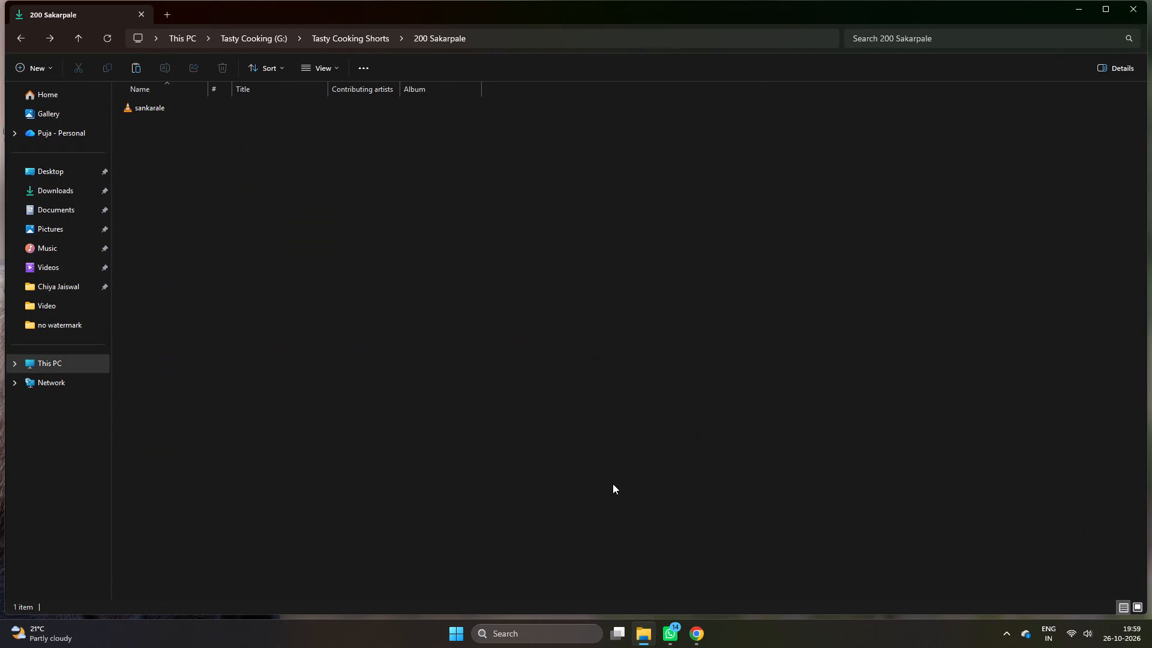
pyautogui.hotkey('ctrl', 'v')
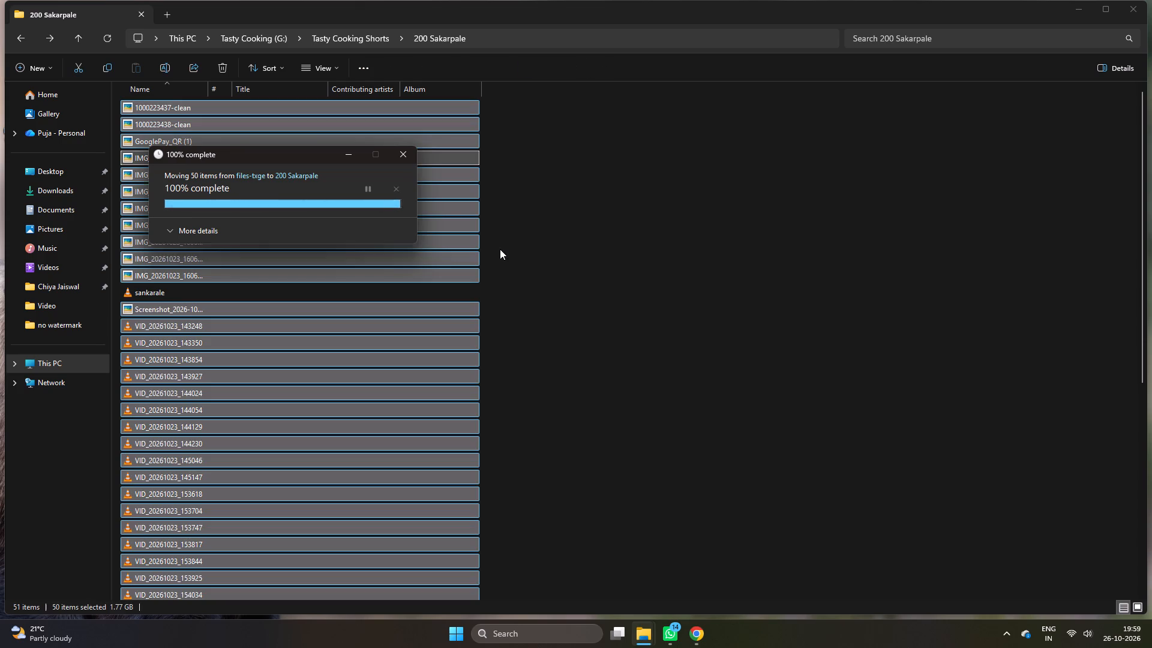
# Display the 200 Sakarpale folder's contents as thumbnail icons and refresh the view.
pyautogui.rightClick(587, 241)
pyautogui.click(617, 279)
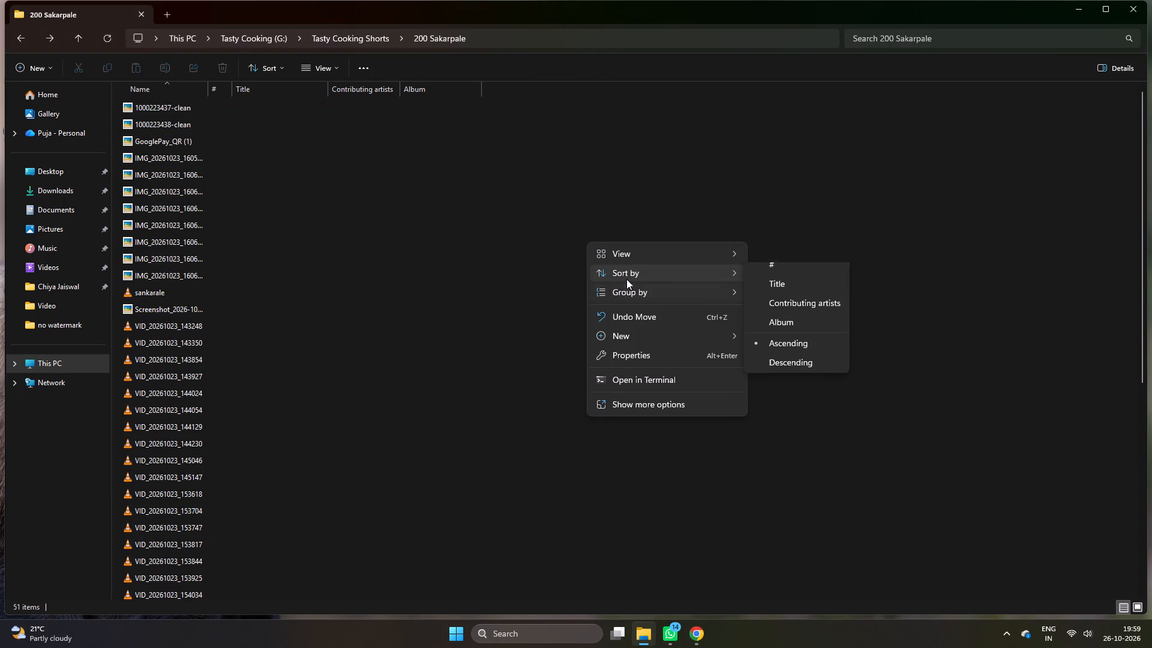
pyautogui.click(726, 260)
pyautogui.click(763, 275)
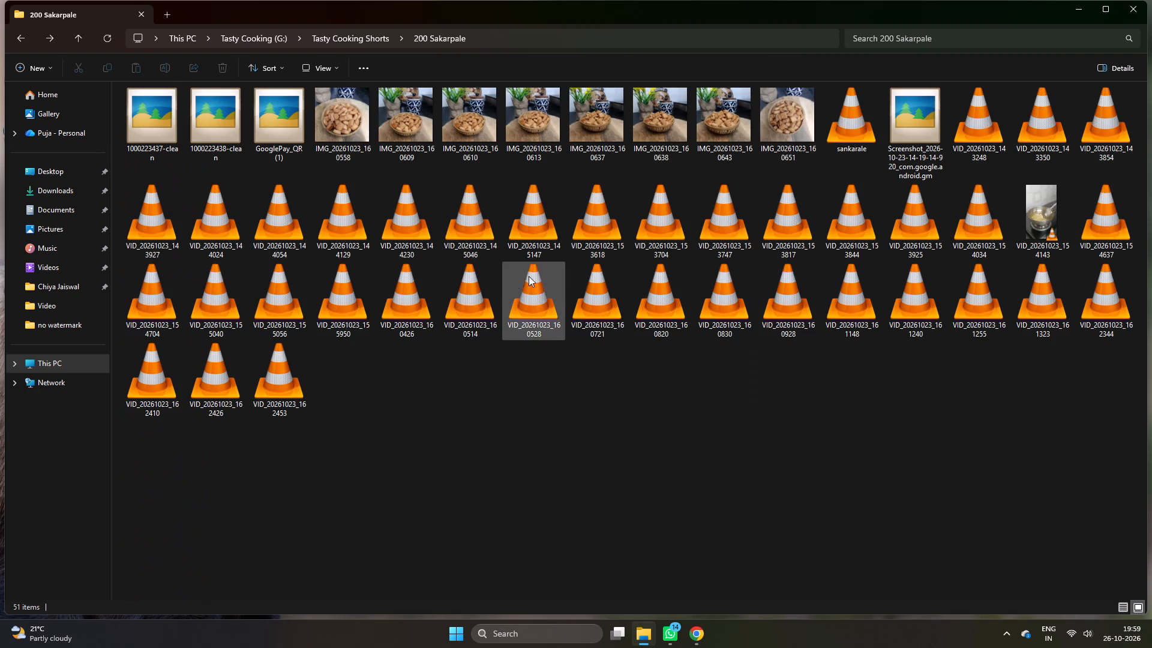
pyautogui.rightClick(526, 365)
pyautogui.click(590, 528)
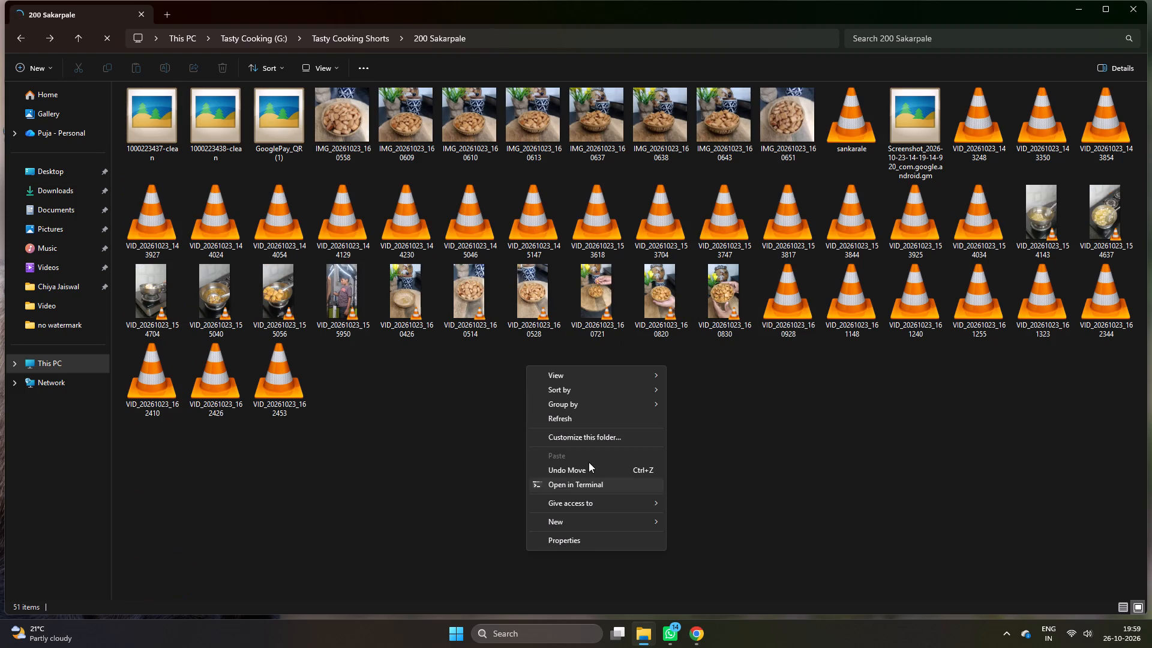
pyautogui.click(584, 425)
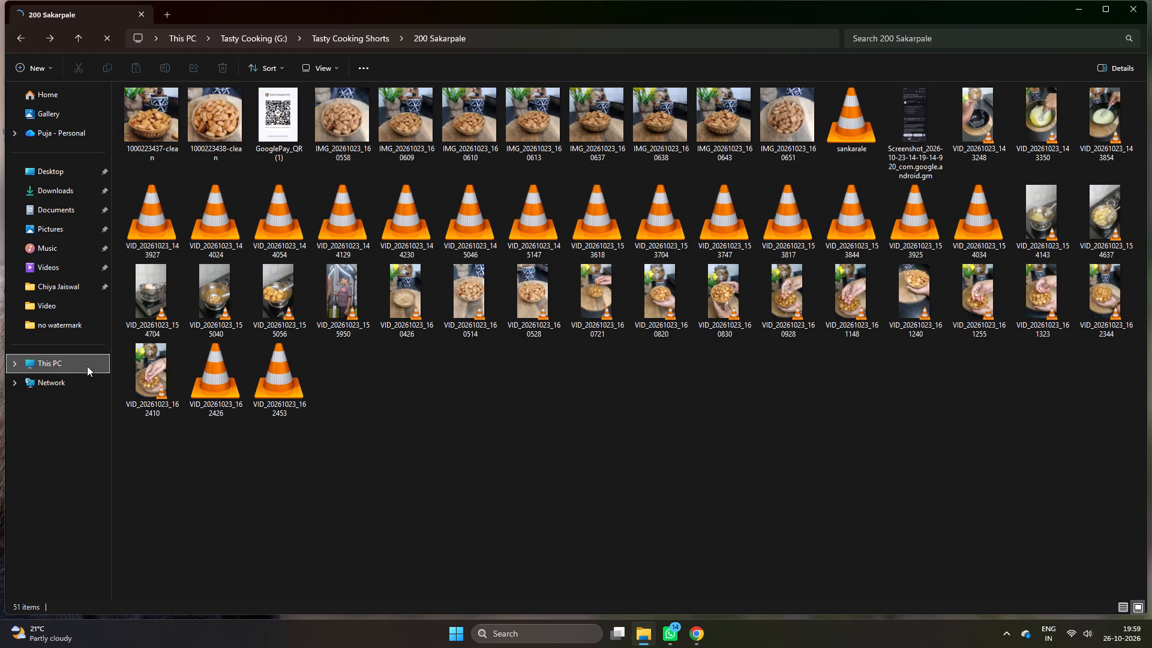
# Check the free space on the Tasty Cooking (G:) drive and return to the 200 Sakarpale folder.
pyautogui.click(65, 368)
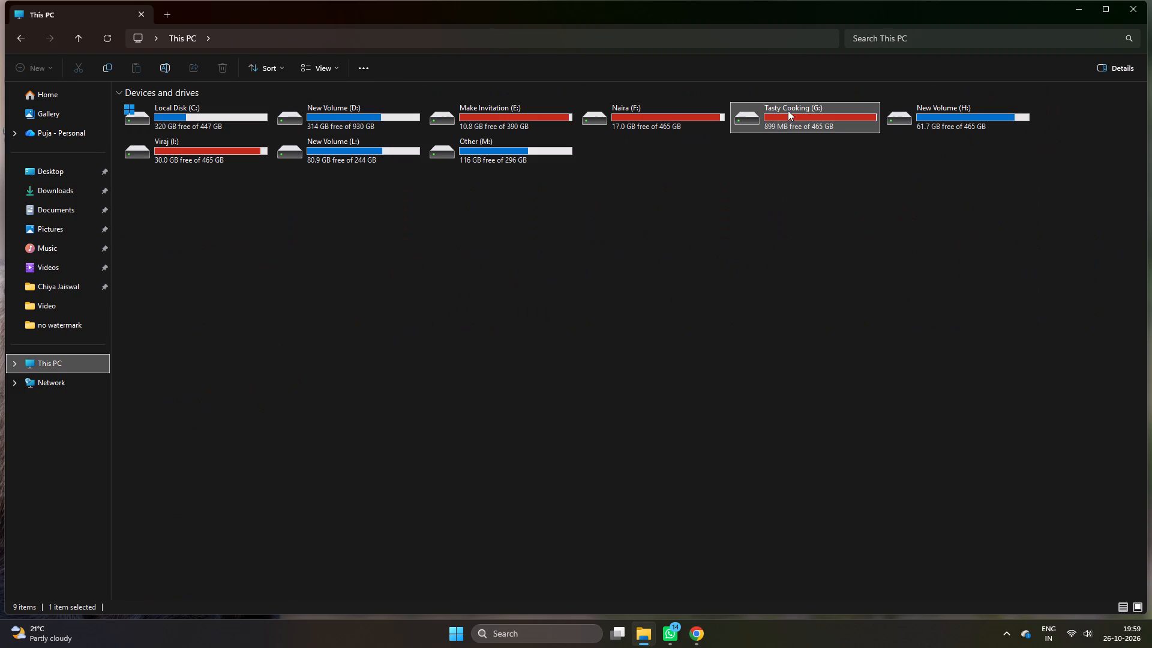
pyautogui.moveTo(770, 136); pyautogui.dragTo(772, 145)
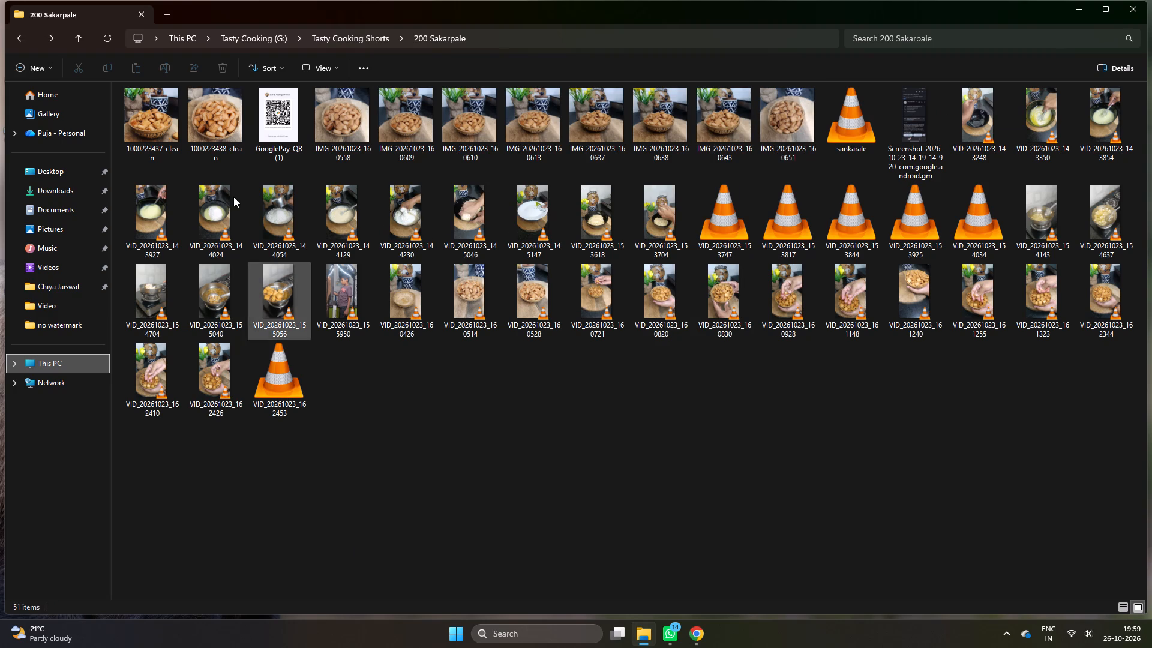
# Delete the GooglePay_QR (1) image and the phone screenshot from the 200 Sakarpale folder.
pyautogui.click(274, 119)
pyautogui.press('Delete')
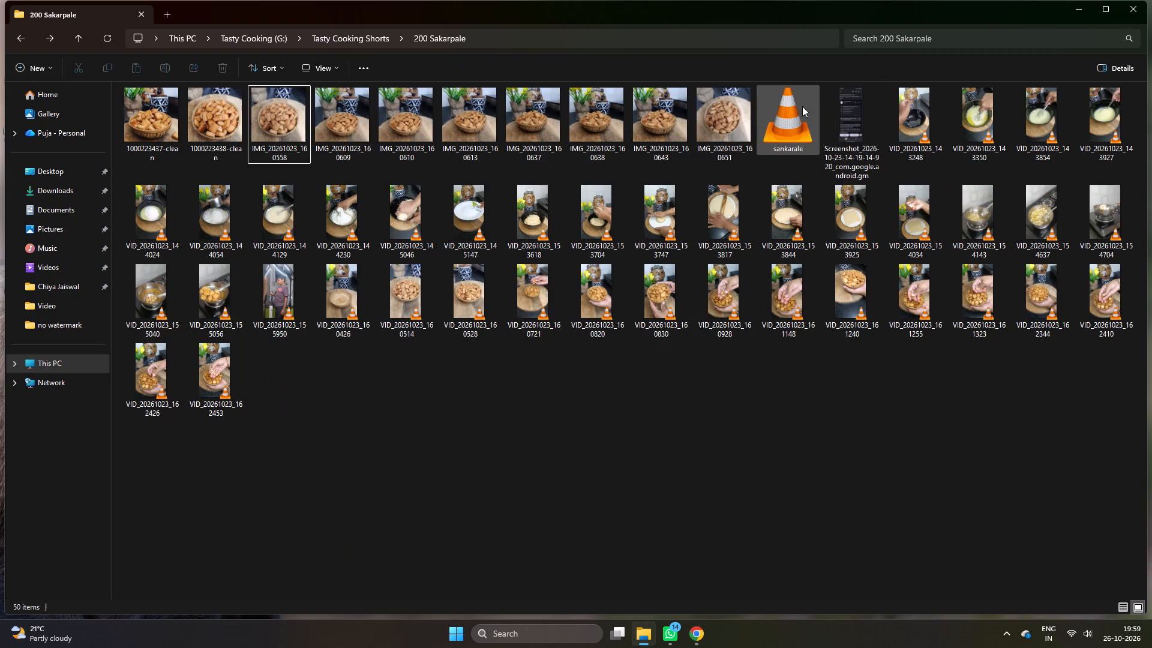
pyautogui.click(855, 120)
pyautogui.press('Delete')
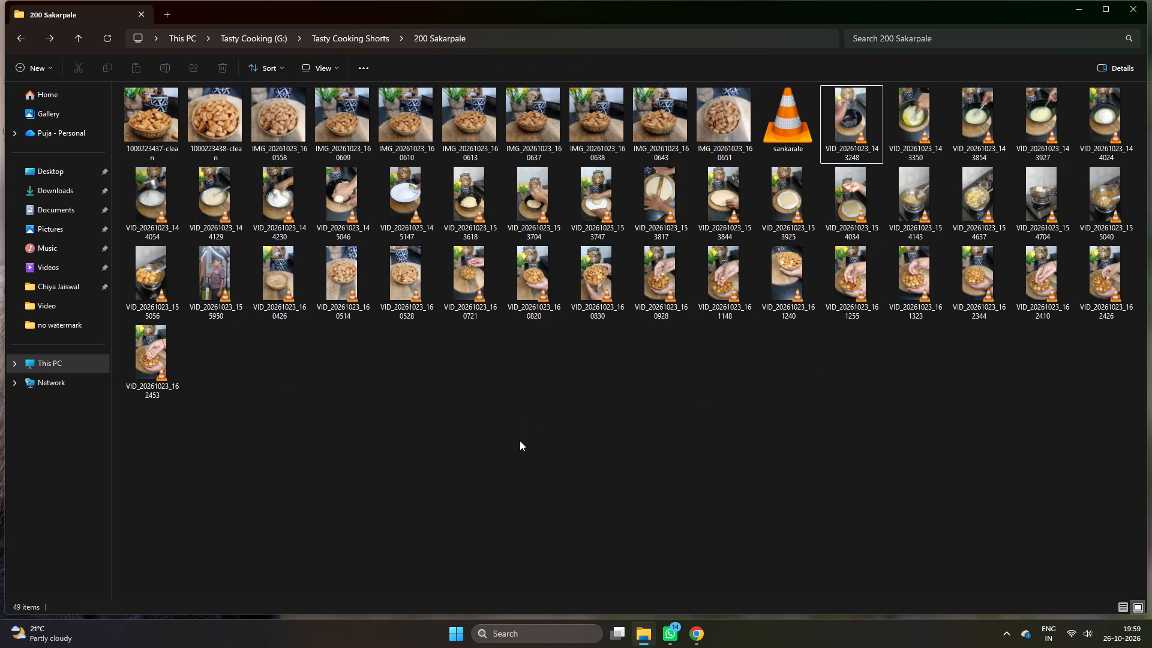
# Launch Adobe Premiere Pro 2025.
pyautogui.click(454, 635)
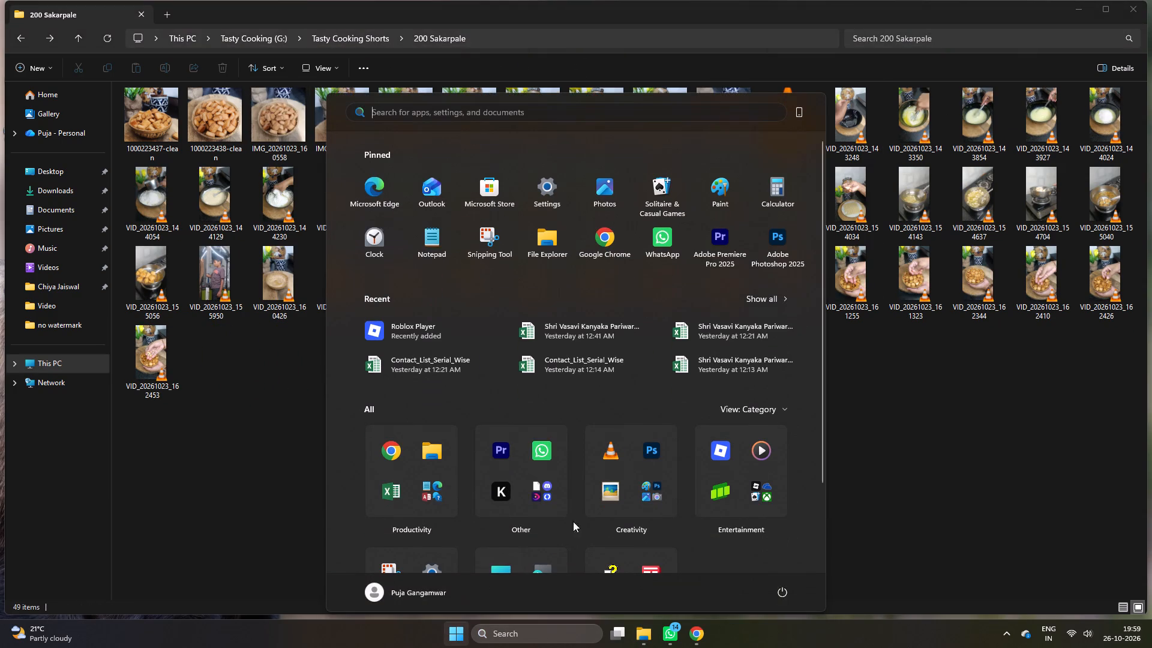
pyautogui.click(717, 244)
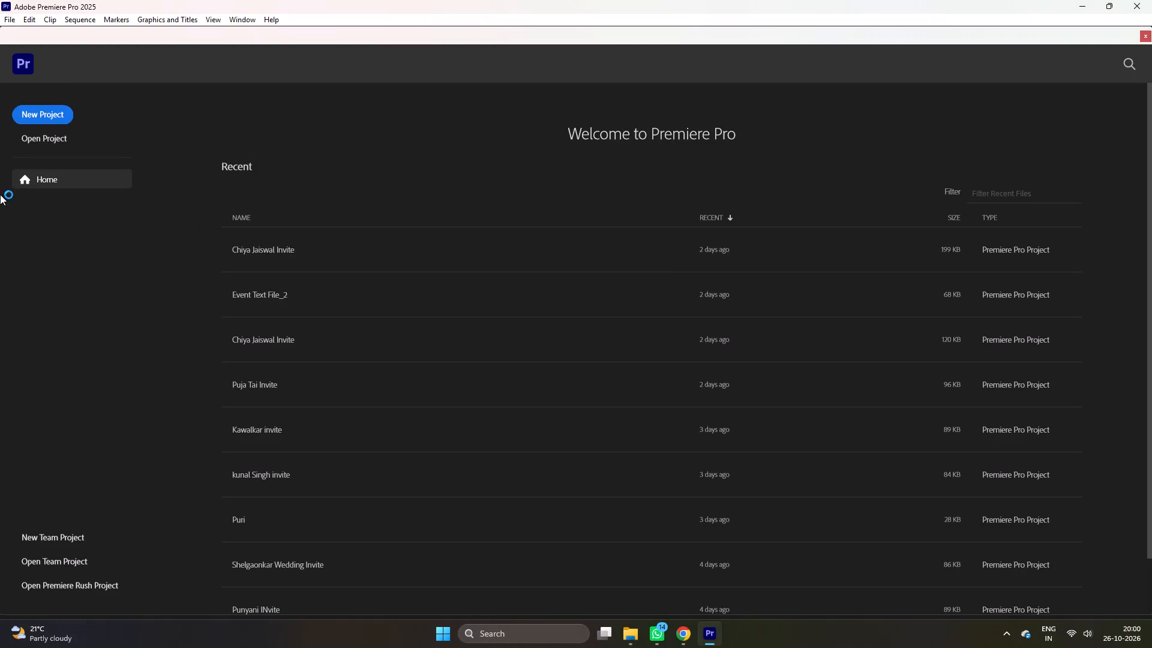
# Start a new project and browse to 200 Sakarpale inside Tasty Cooking Shorts on Tasty Cooking (G:) as its location.
pyautogui.click(33, 122)
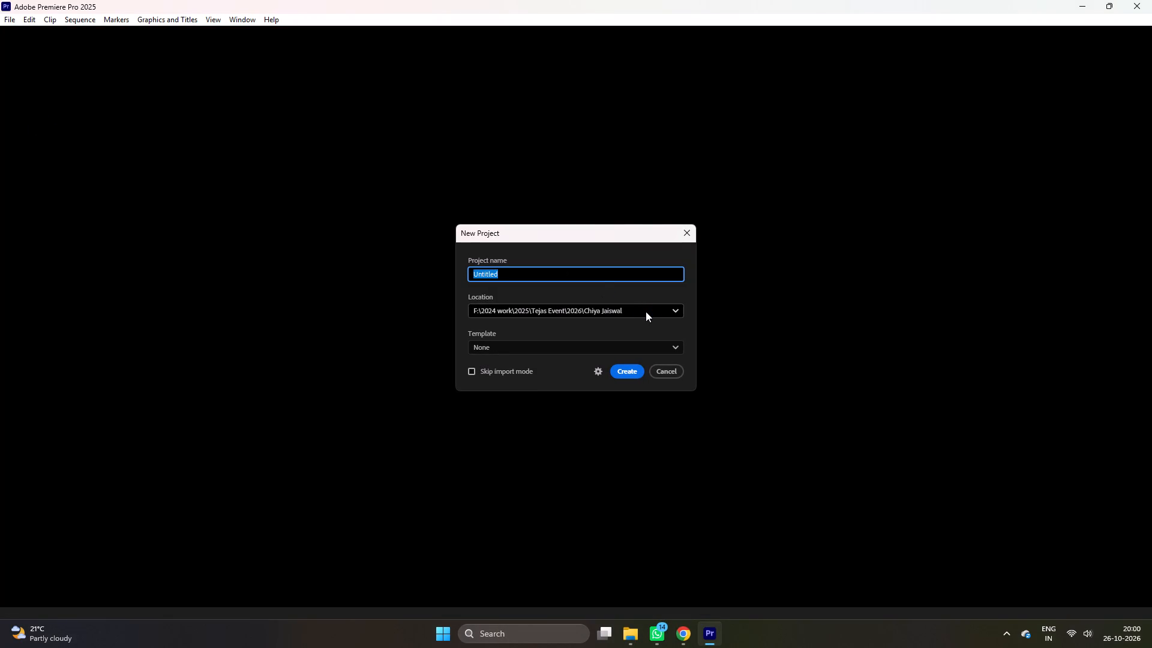
pyautogui.click(646, 311)
pyautogui.click(559, 420)
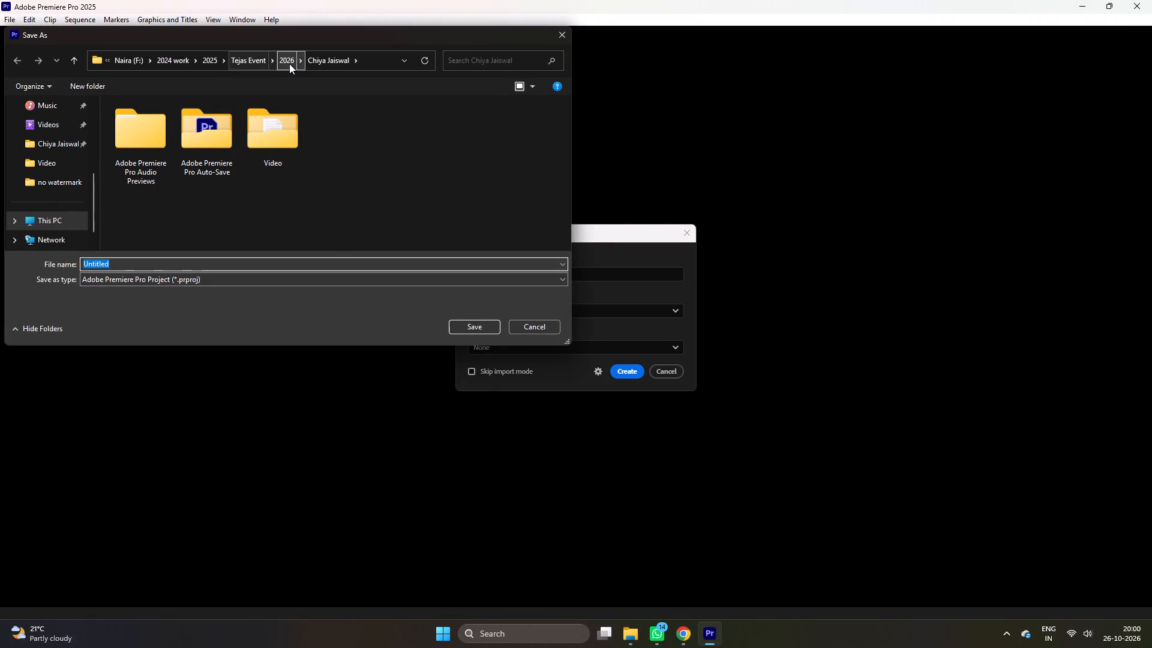
pyautogui.scroll(-4, 76, 169)
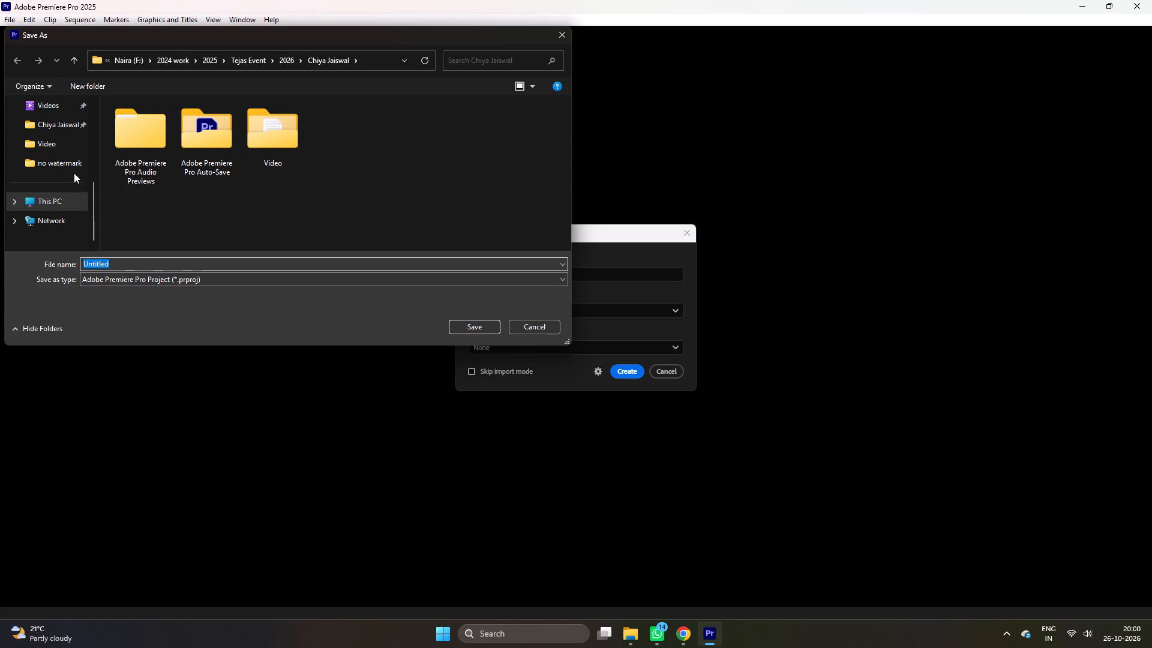
pyautogui.click(61, 205)
pyautogui.doubleClick(302, 166)
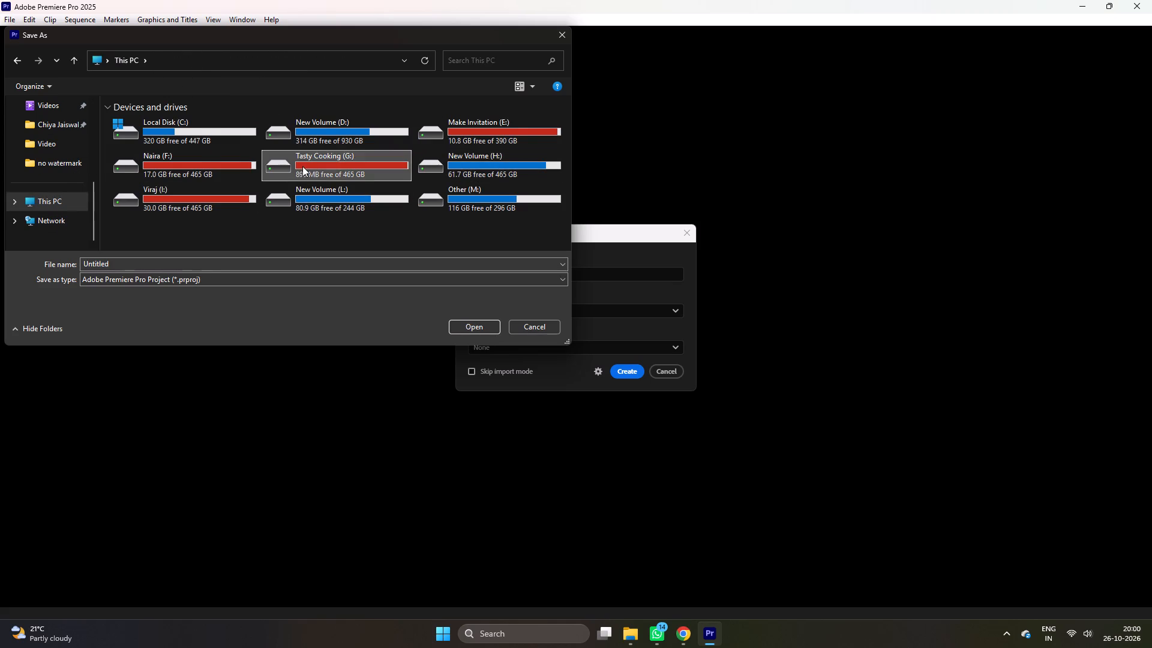
pyautogui.click(148, 214)
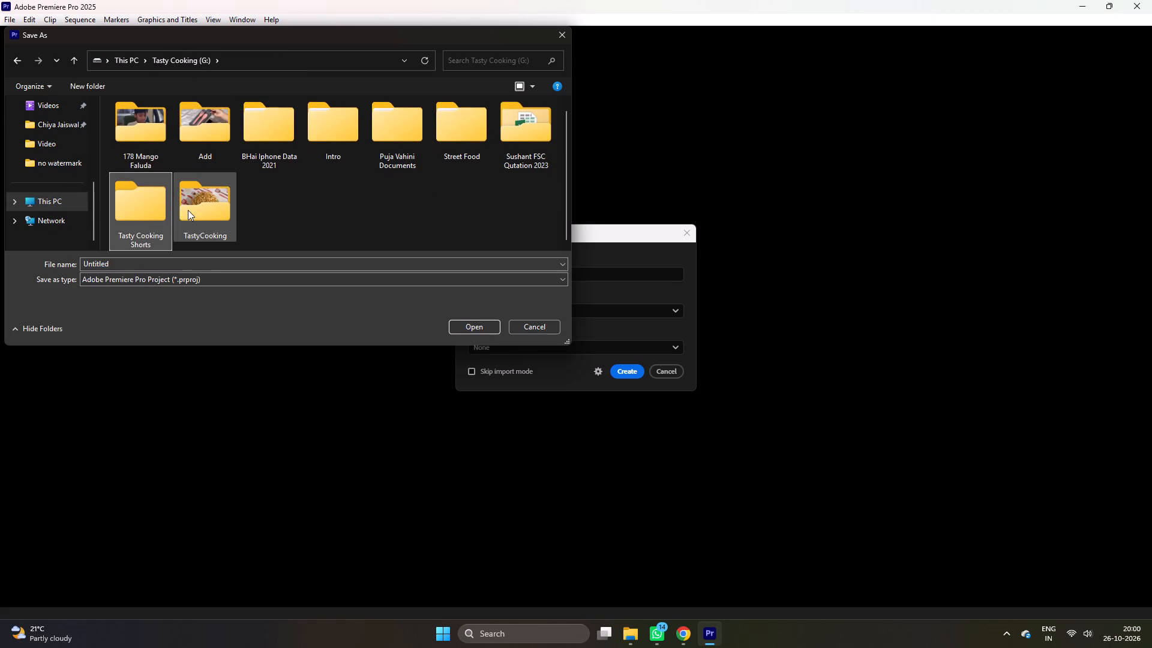
pyautogui.doubleClick(158, 210)
pyautogui.scroll(-20, 179, 205)
pyautogui.scroll(-3, 179, 205)
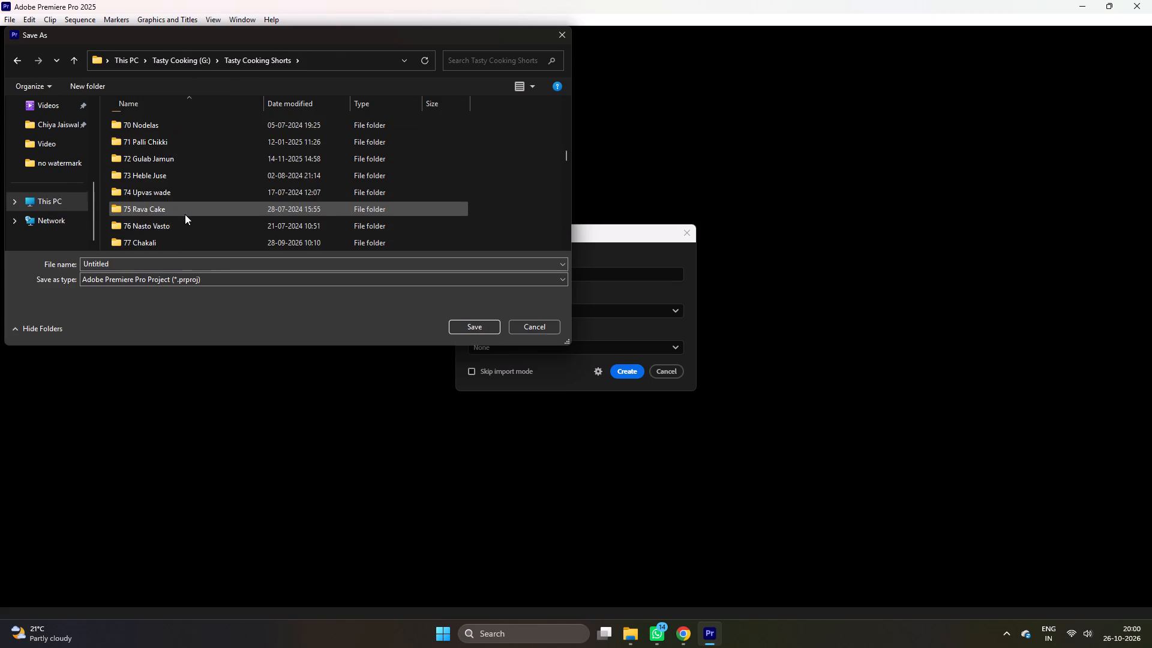
pyautogui.scroll(-20, 185, 214)
pyautogui.scroll(-20, 185, 214)
pyautogui.scroll(-5, 185, 214)
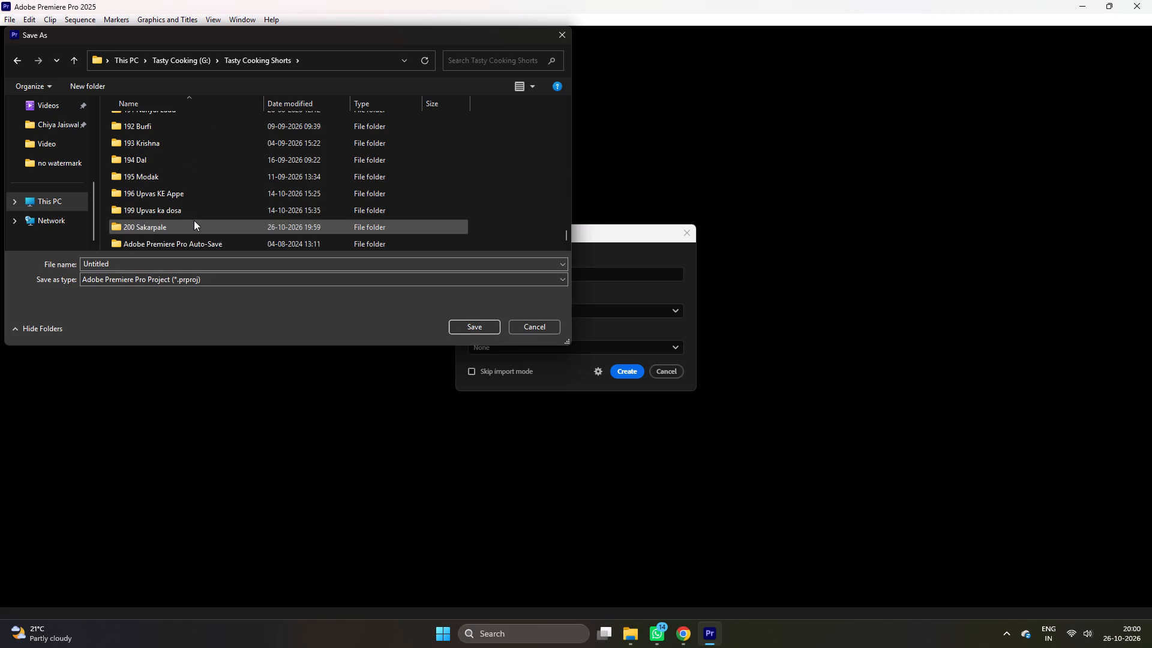
pyautogui.doubleClick(192, 221)
# Name the project Sankarpale, create it and skip the media import.
pyautogui.click(170, 261)
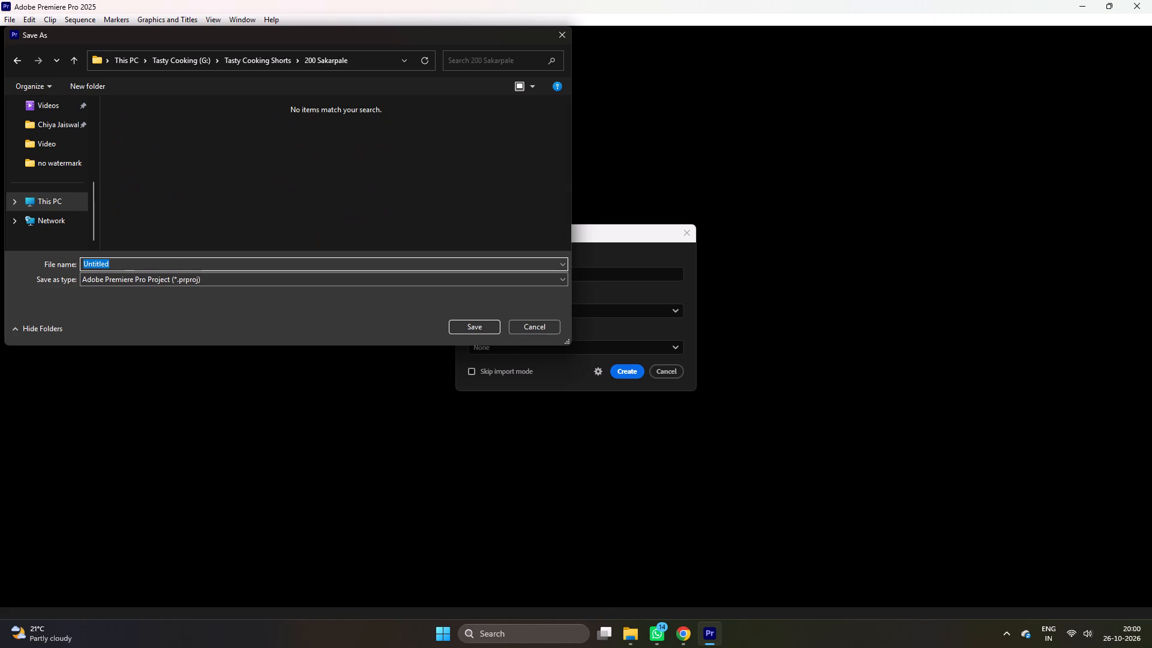
pyautogui.hotkey('shift', 's')
pyautogui.write('ankar')
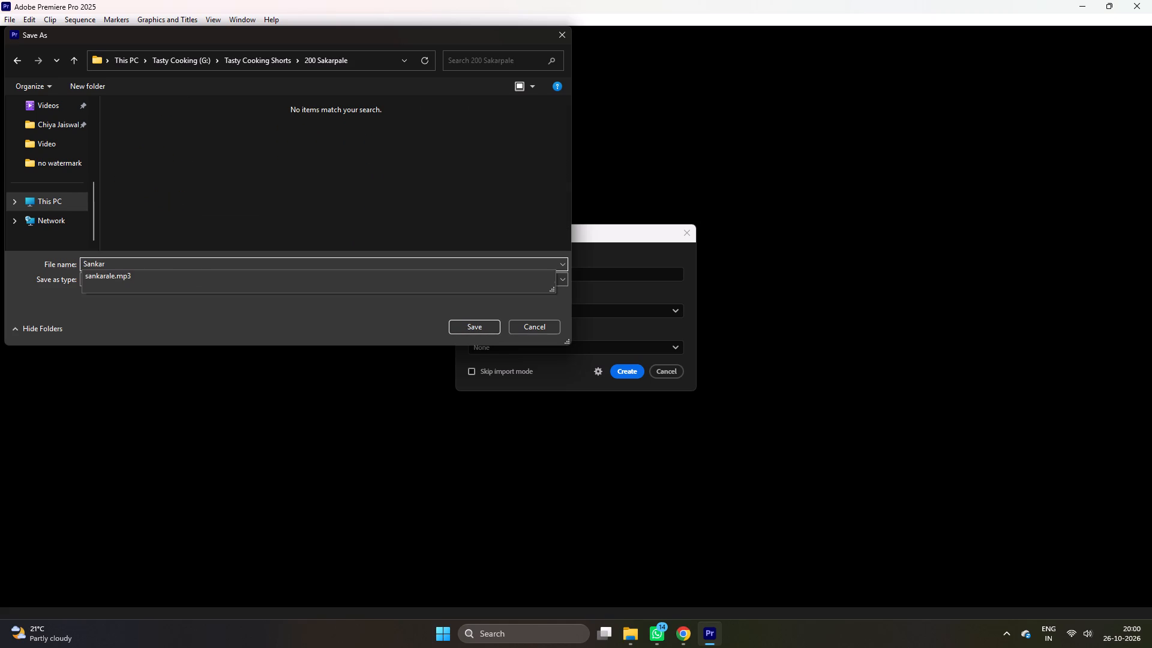
pyautogui.write('pale')
pyautogui.press('Return')
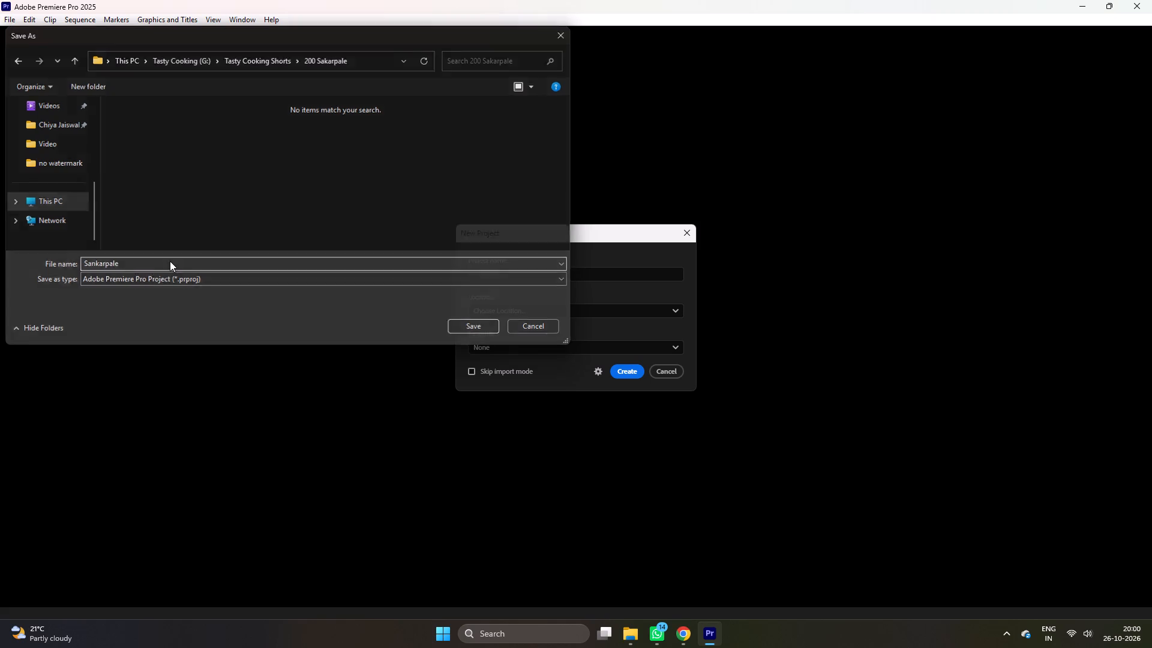
pyautogui.click(613, 374)
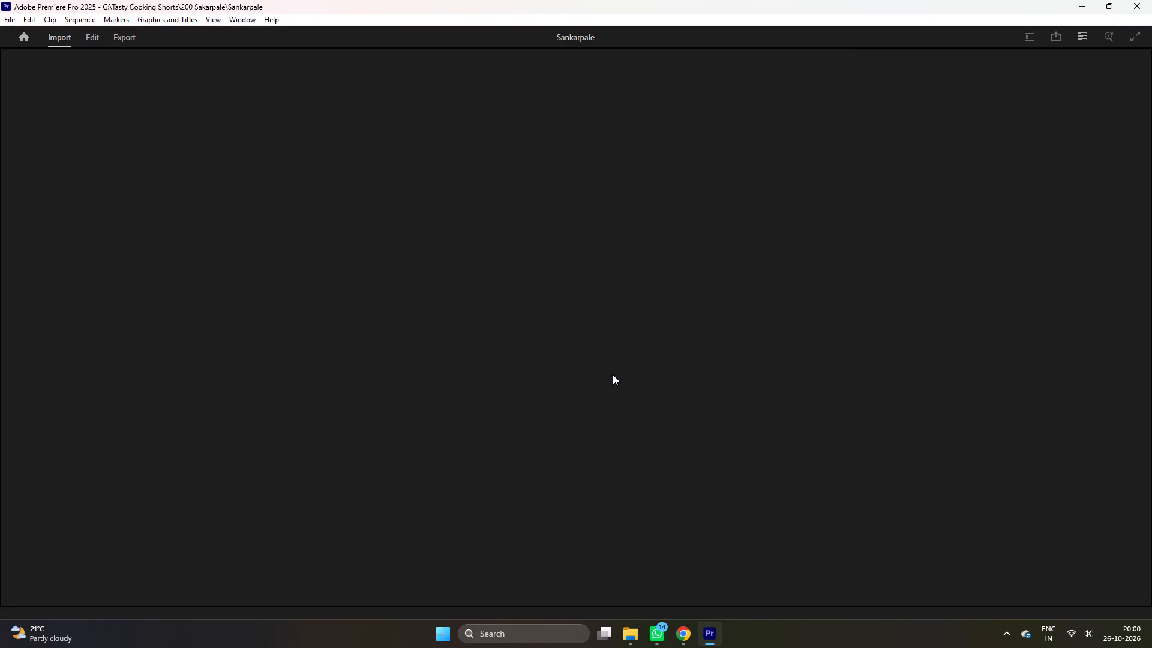
pyautogui.click(1071, 586)
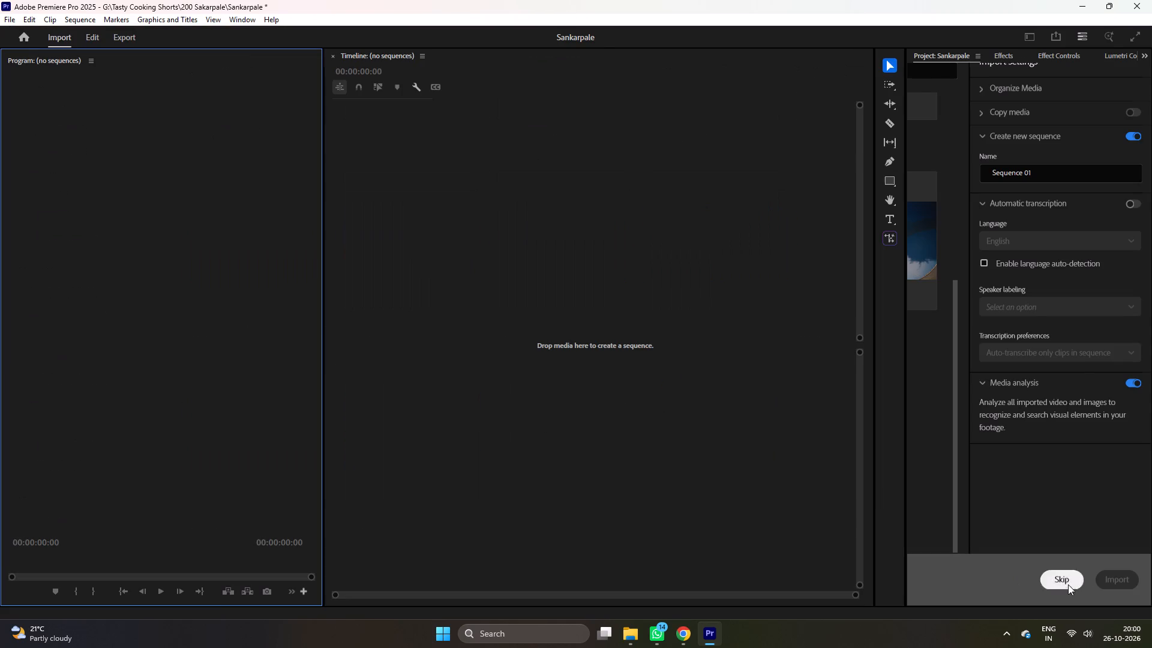
# Create a new sequence named Sequence 01 with the Social Media Portrait 9x16 30 fps preset.
pyautogui.hotkey('ctrl', 'n')
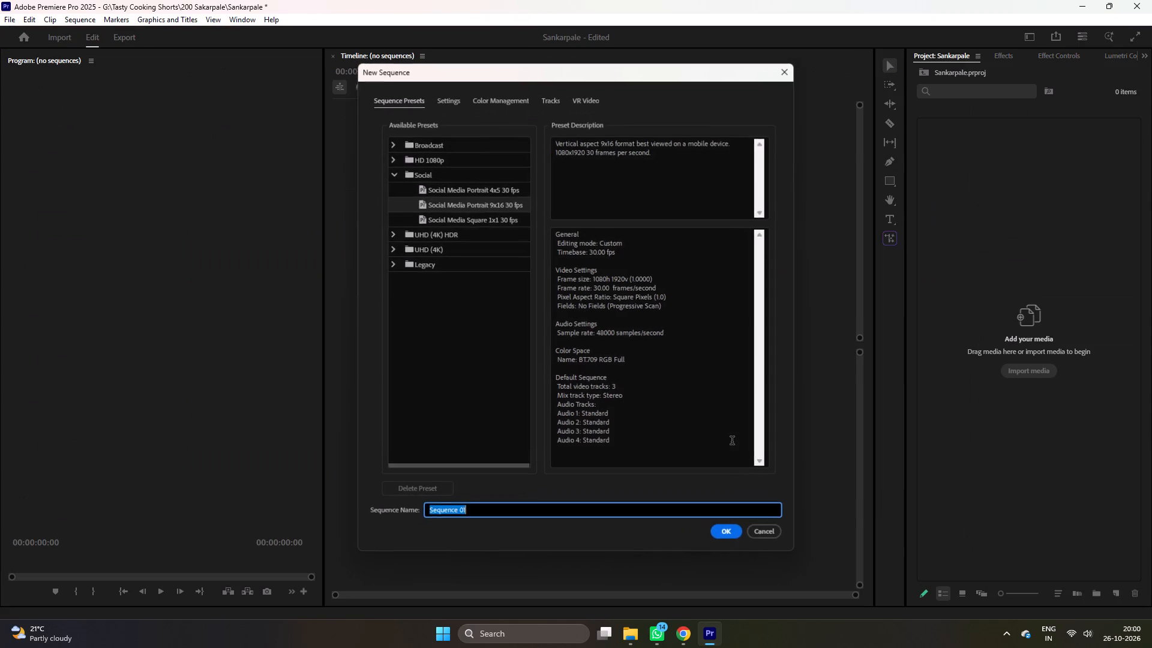
pyautogui.press('Return')
# Add 10 video tracks after Video 3 and 1 audio track after Audio 4, fit the video track heights and save the project.
pyautogui.rightClick(413, 223)
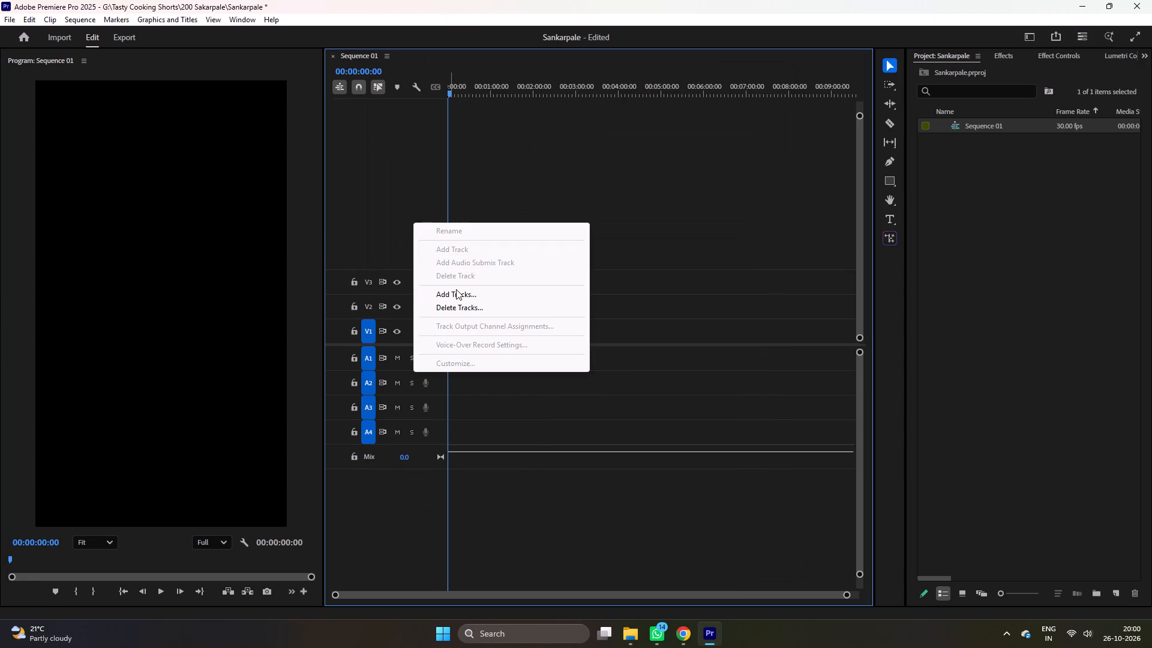
pyautogui.click(456, 289)
pyautogui.write('10')
pyautogui.press('Return')
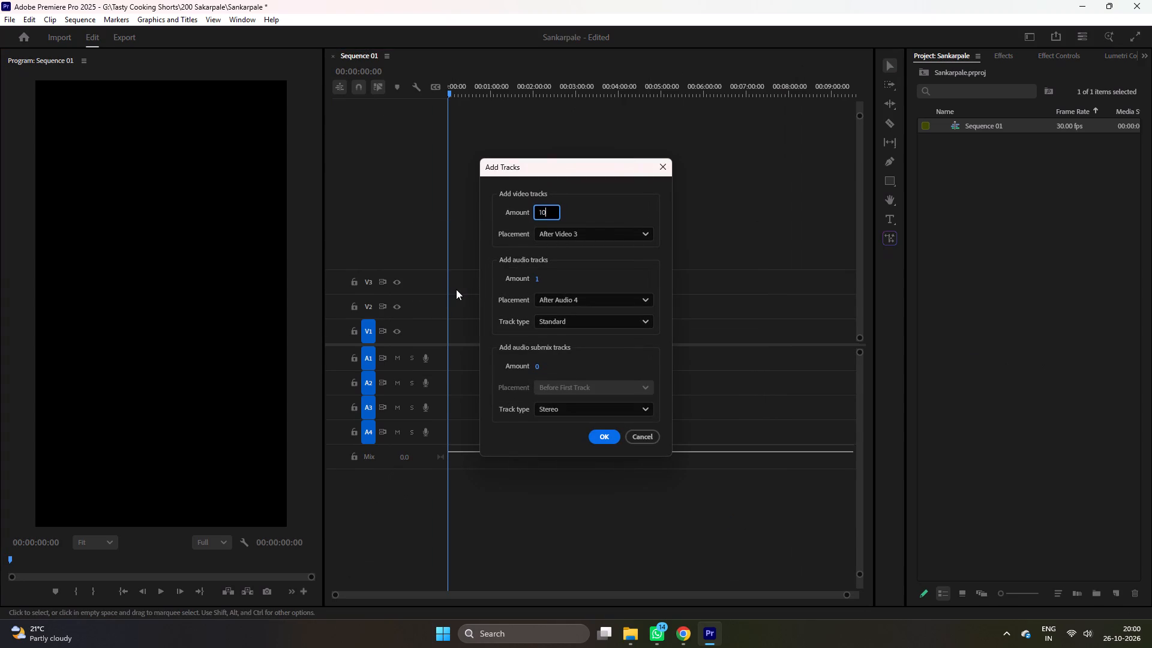
pyautogui.moveTo(861, 116); pyautogui.dragTo(861, 107)
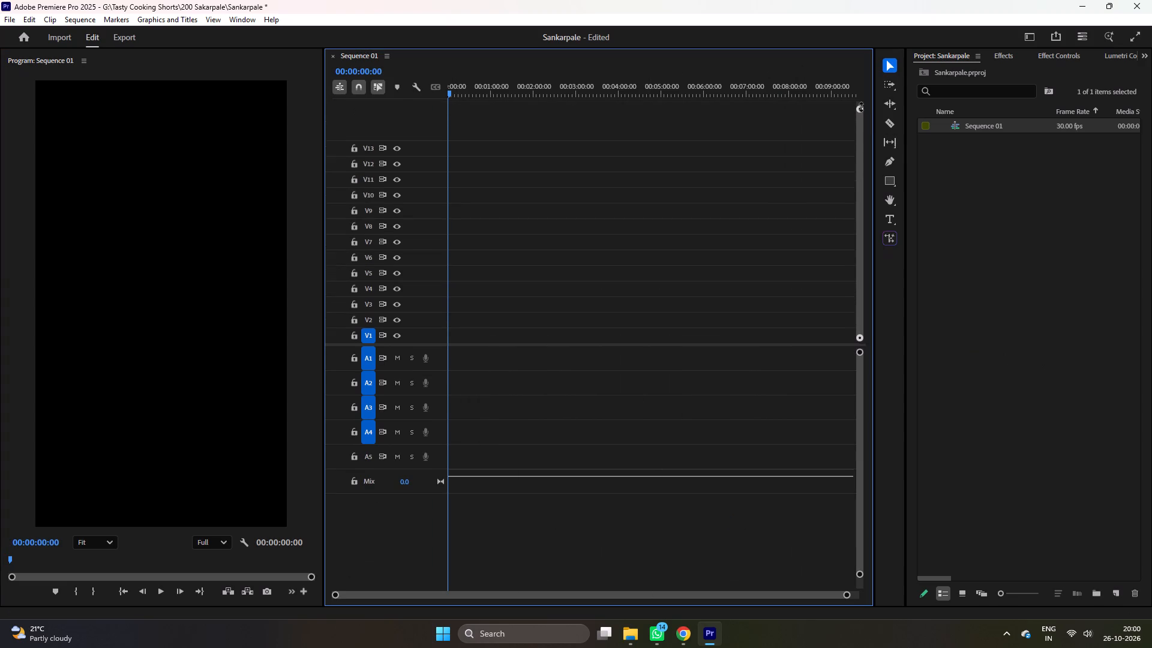
pyautogui.moveTo(861, 107); pyautogui.dragTo(861, 109)
pyautogui.click(814, 184)
pyautogui.hotkey('ctrl', 's')
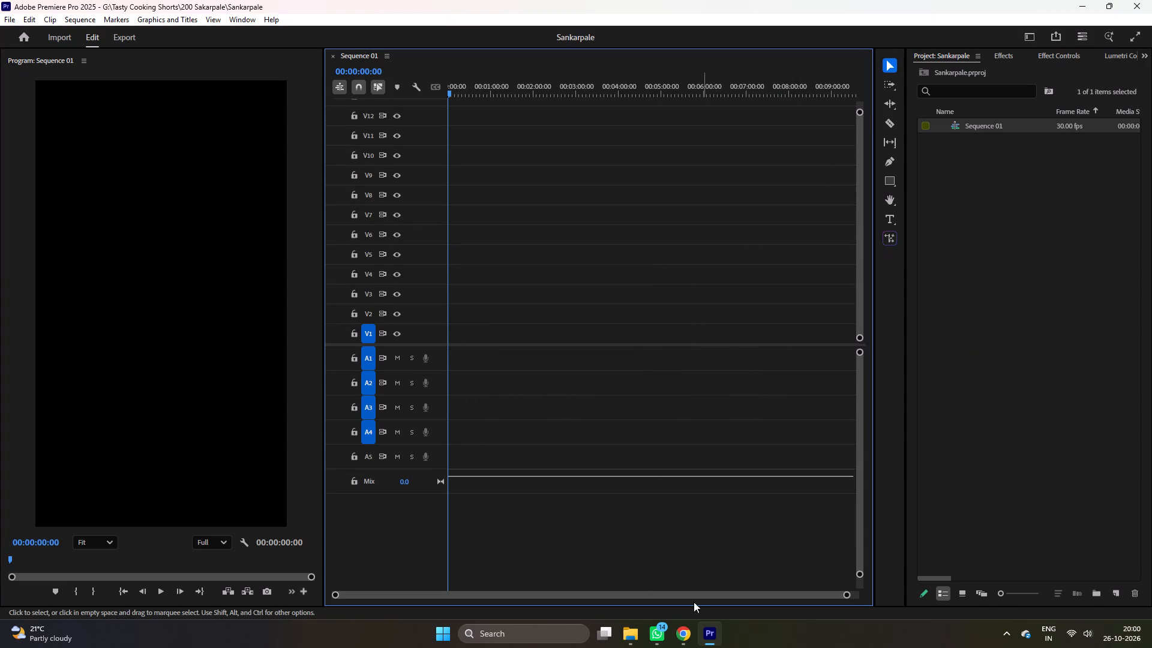
# Bring the sankarale MP3 from the 200 Sakarpale folder onto audio track A2 at the start of the sequence.
pyautogui.click(628, 630)
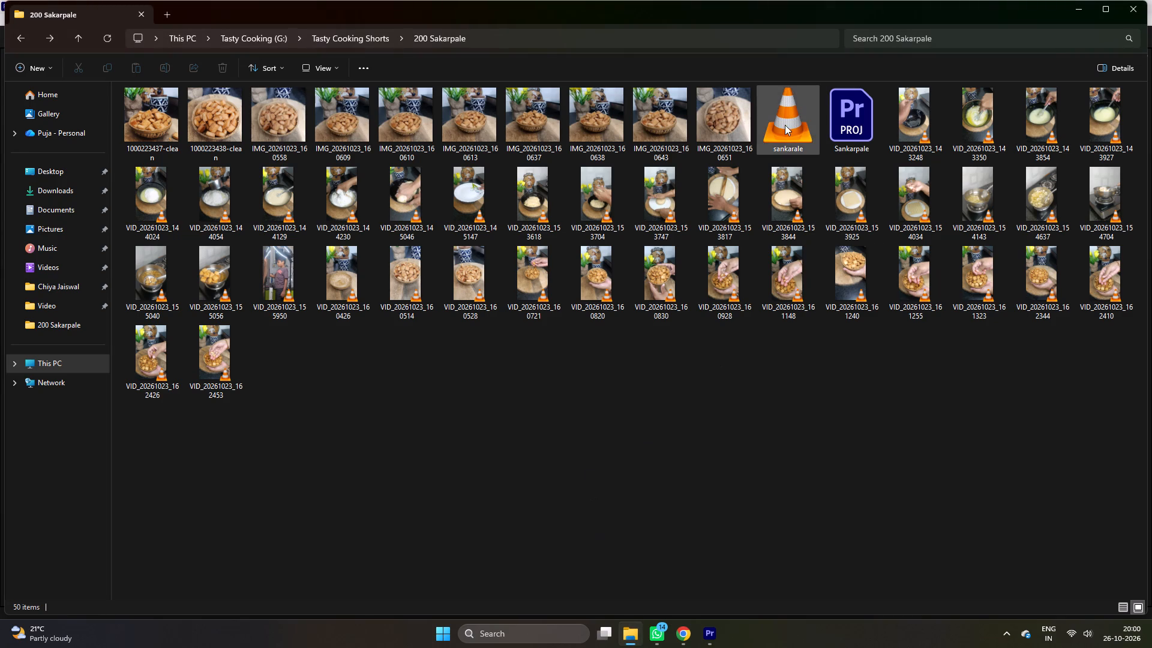
pyautogui.moveTo(785, 125); pyautogui.dragTo(479, 385)
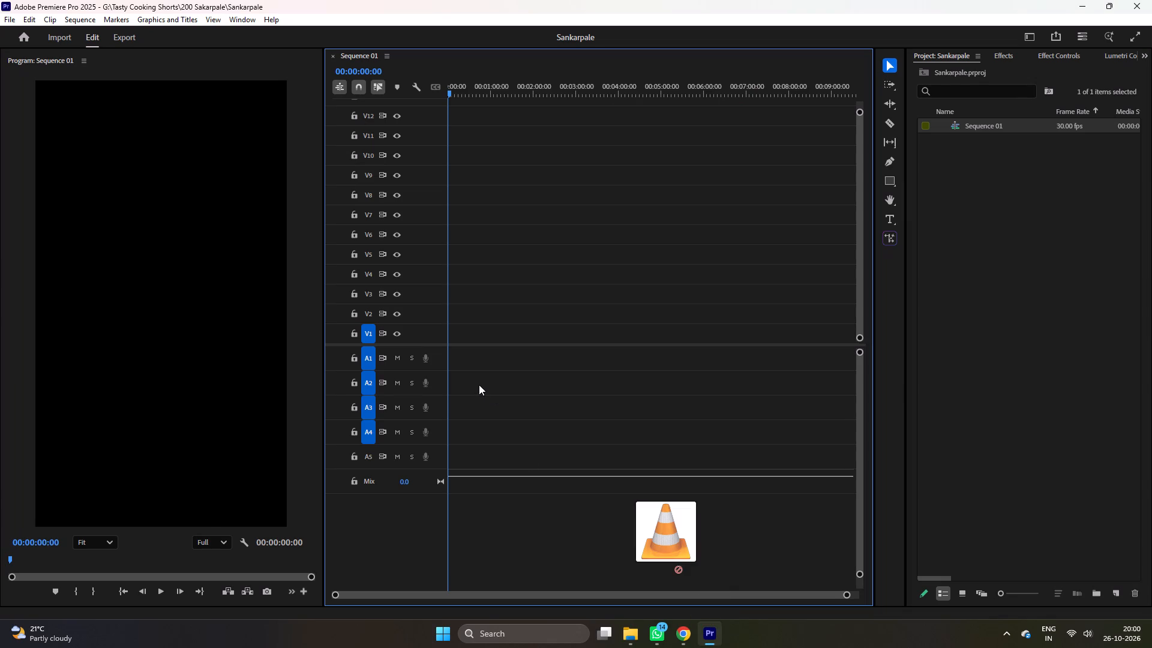
pyautogui.moveTo(479, 385); pyautogui.dragTo(439, 385)
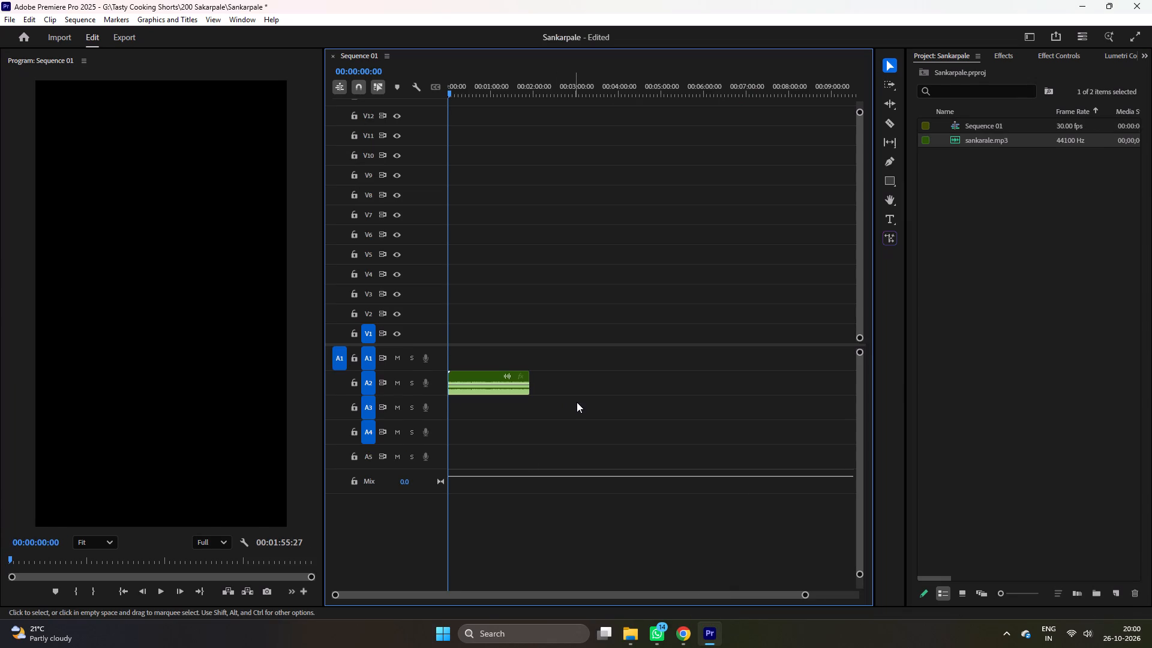
# Adjust the audio gain of the sankarale.mp3 clip on A2 by 5 dB.
pyautogui.click(577, 402)
pyautogui.press('=')
pyautogui.press('=')
pyautogui.press('=')
pyautogui.press('=')
pyautogui.press('=')
pyautogui.click(553, 376)
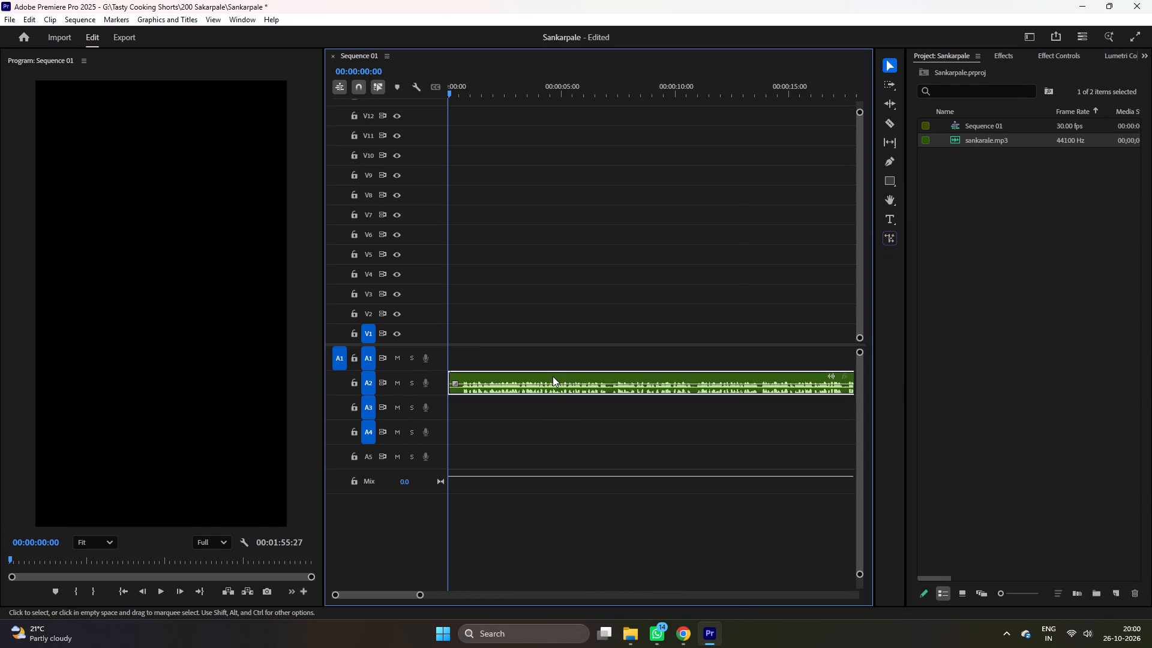
pyautogui.rightClick(554, 374)
pyautogui.click(607, 451)
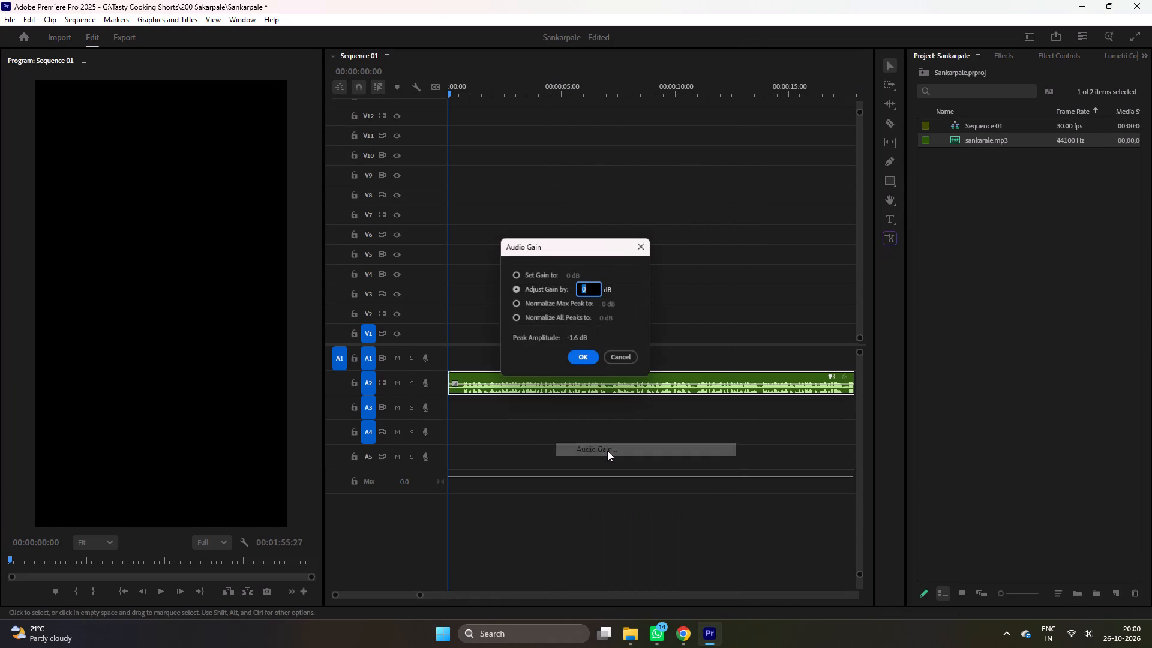
pyautogui.press('5')
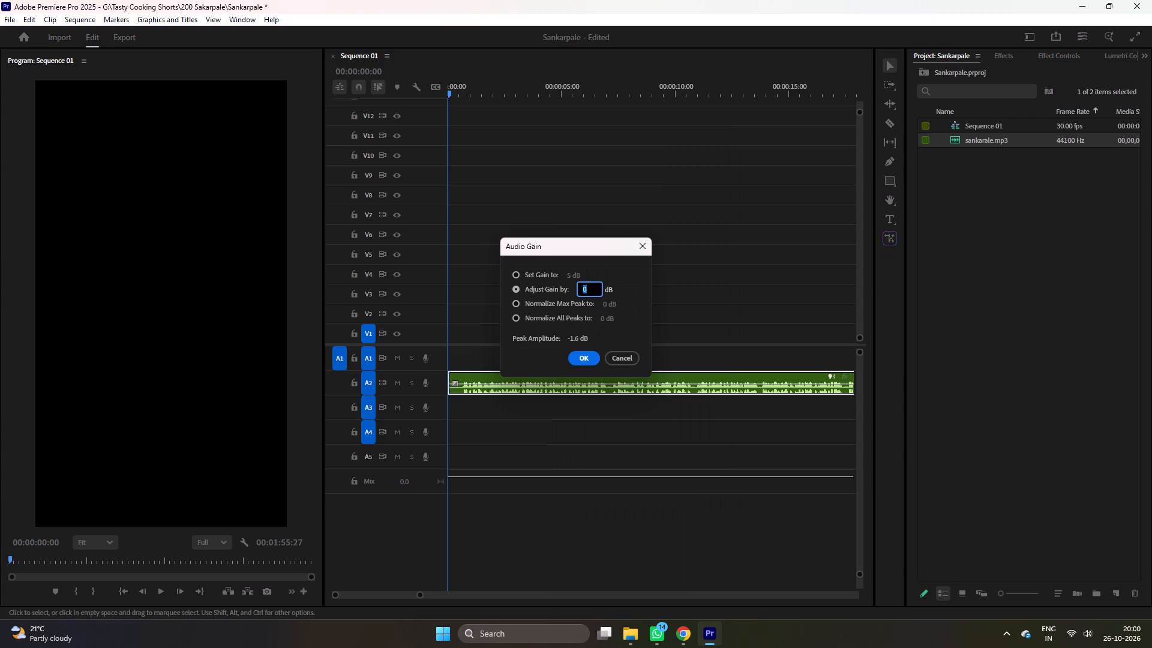
pyautogui.press('Return')
# Play the opening of the sankarale.mp3 clip to check its sound against a closer view of the waveform.
pyautogui.press('space')
pyautogui.click(614, 326)
pyautogui.write('==')
pyautogui.press('space')
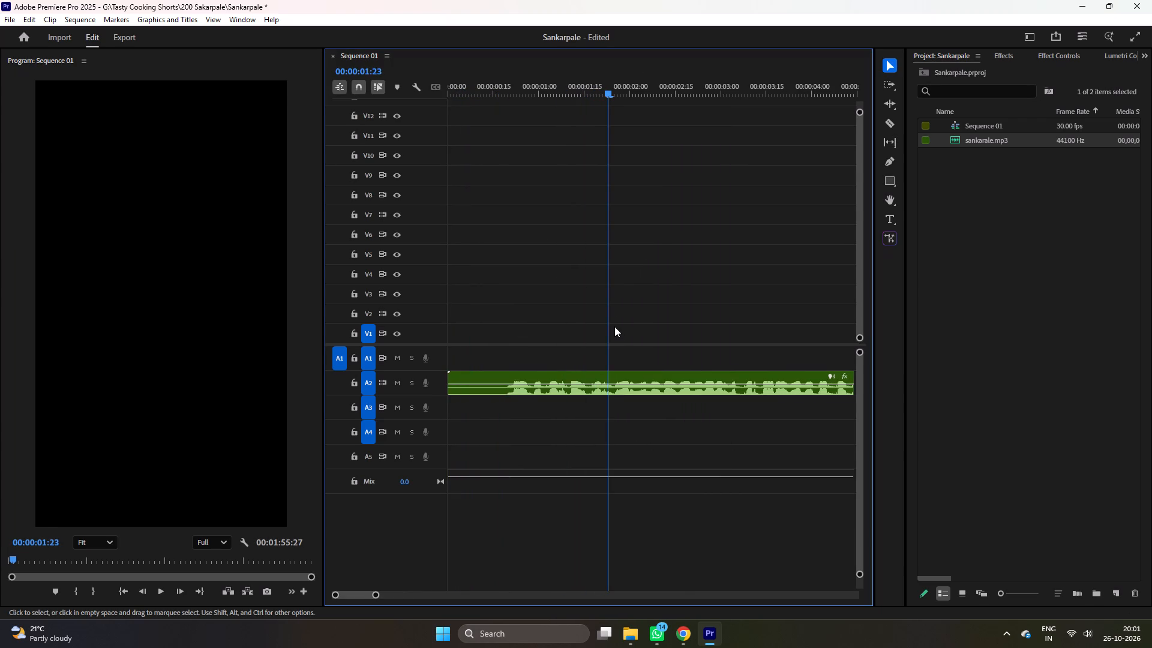
pyautogui.press('F3')
pyautogui.press('F3')
pyautogui.press('F3')
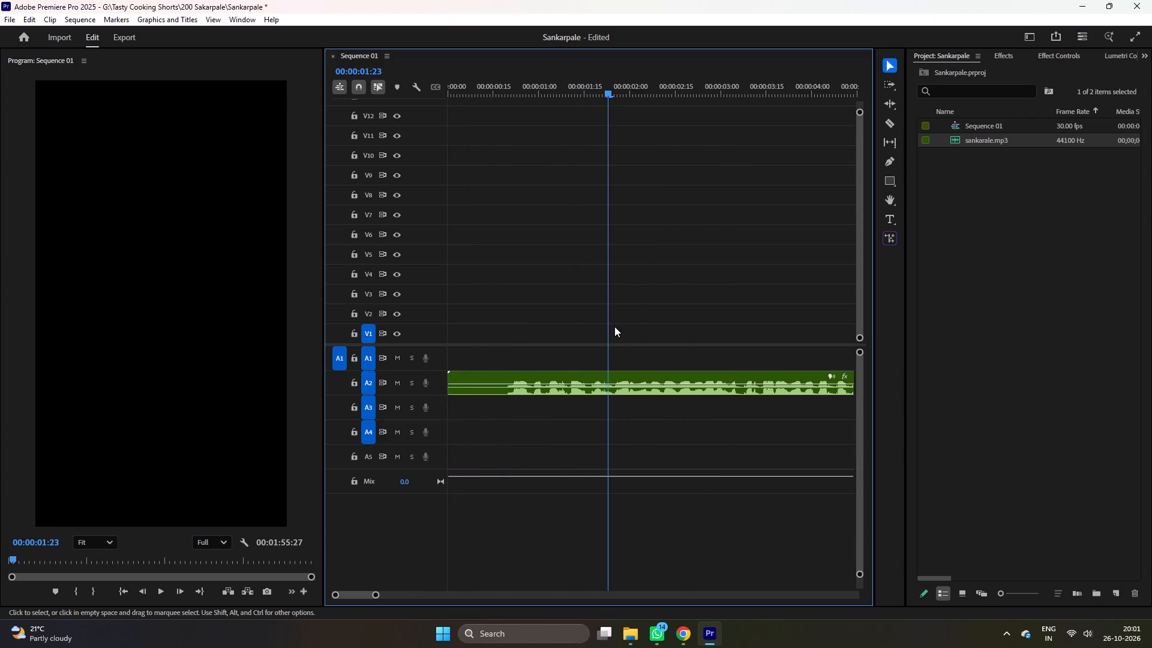
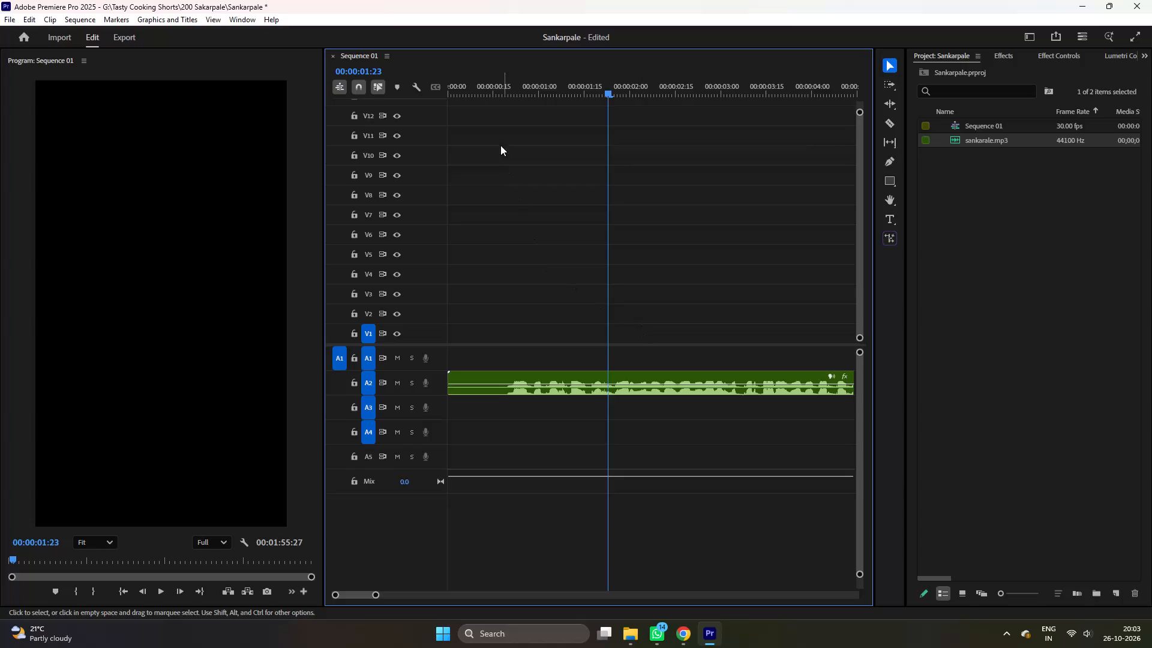
# Play the sankarale.mp3 clip again from the start of the sequence through about the first four seconds.
pyautogui.moveTo(487, 86); pyautogui.dragTo(432, 94)
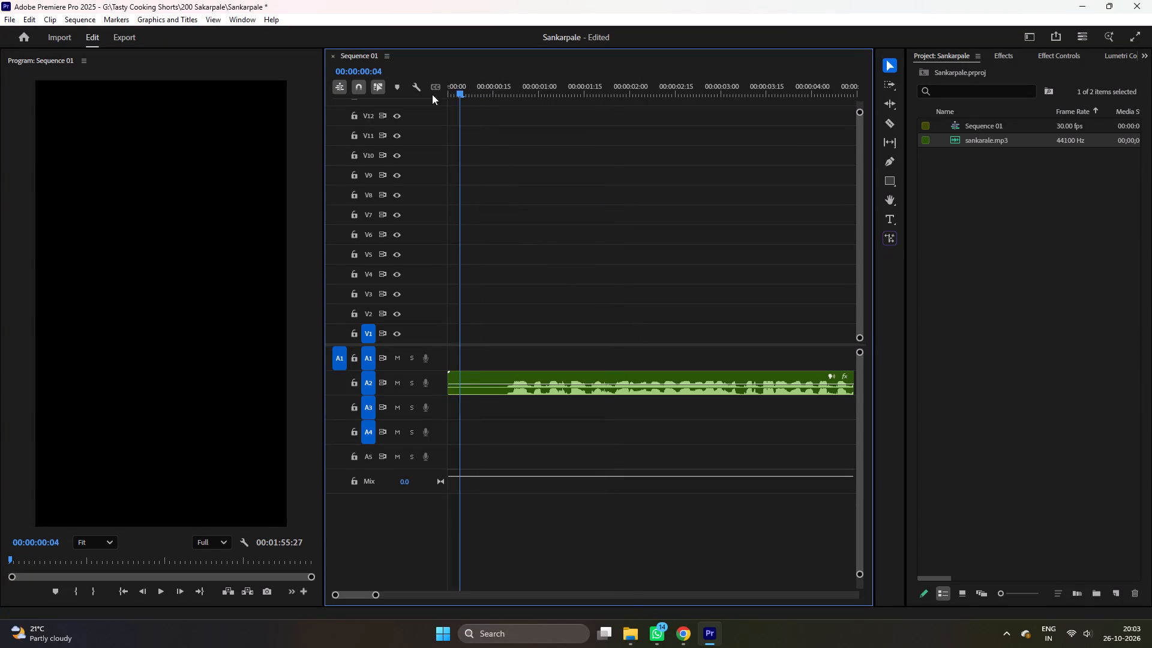
pyautogui.moveTo(432, 94); pyautogui.dragTo(383, 100)
pyautogui.click(601, 270)
pyautogui.press('-')
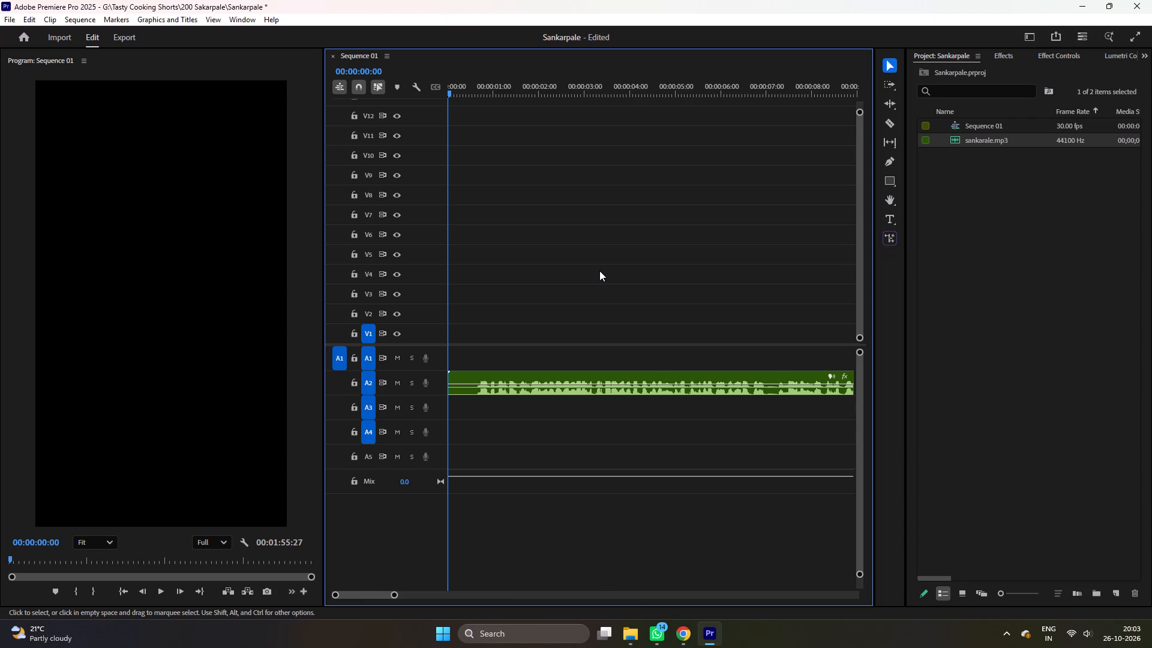
pyautogui.press('space')
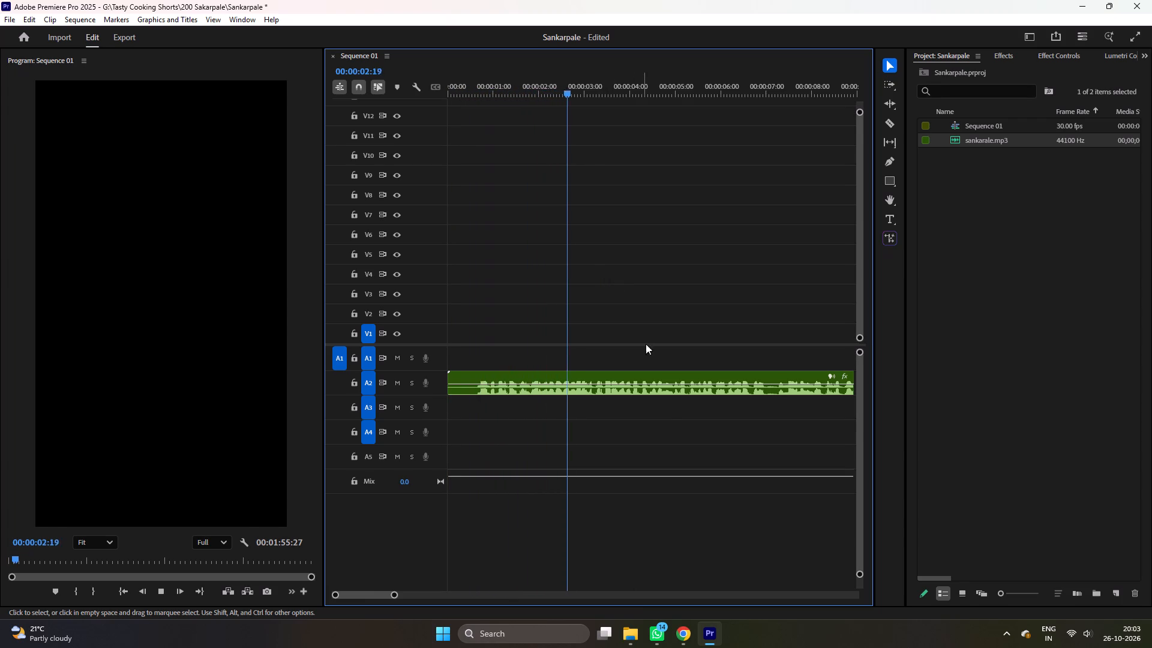
pyautogui.press('space')
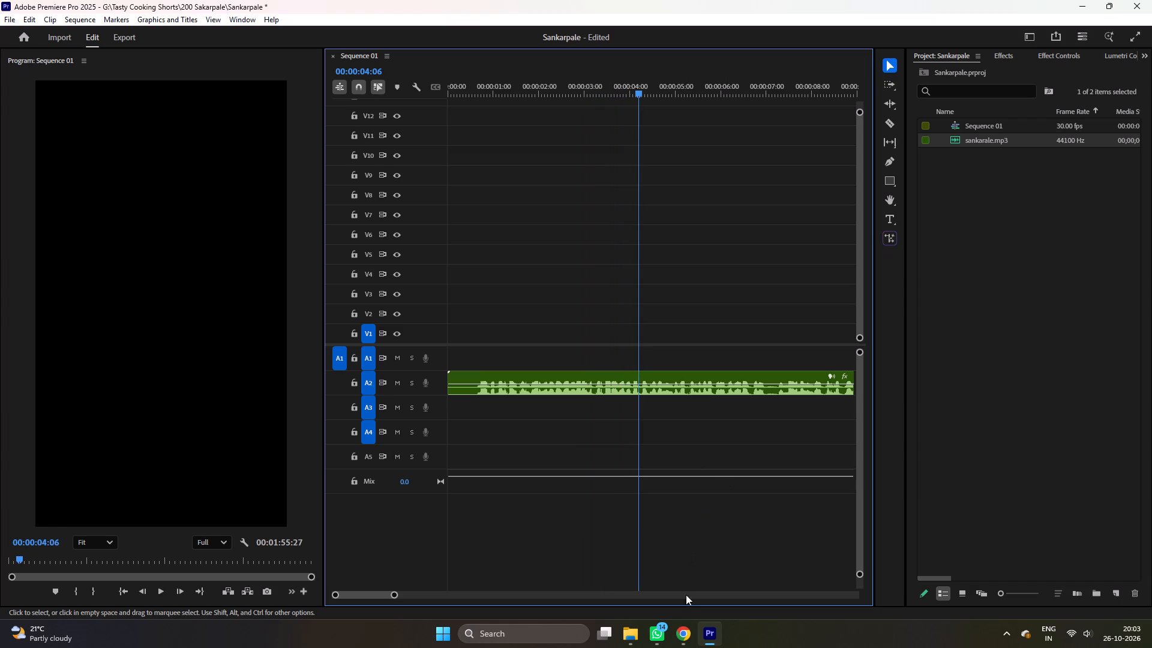
# Switch to Google Chrome, replace the open tab with a fresh one, and place the cursor in the Google search field.
pyautogui.click(682, 629)
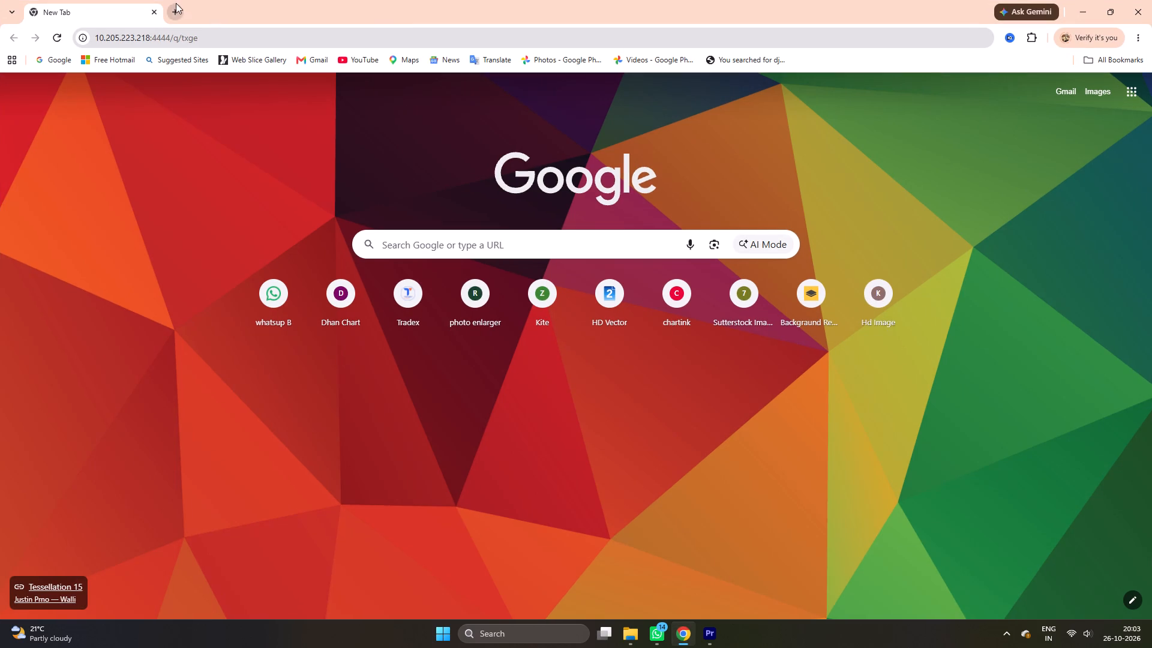
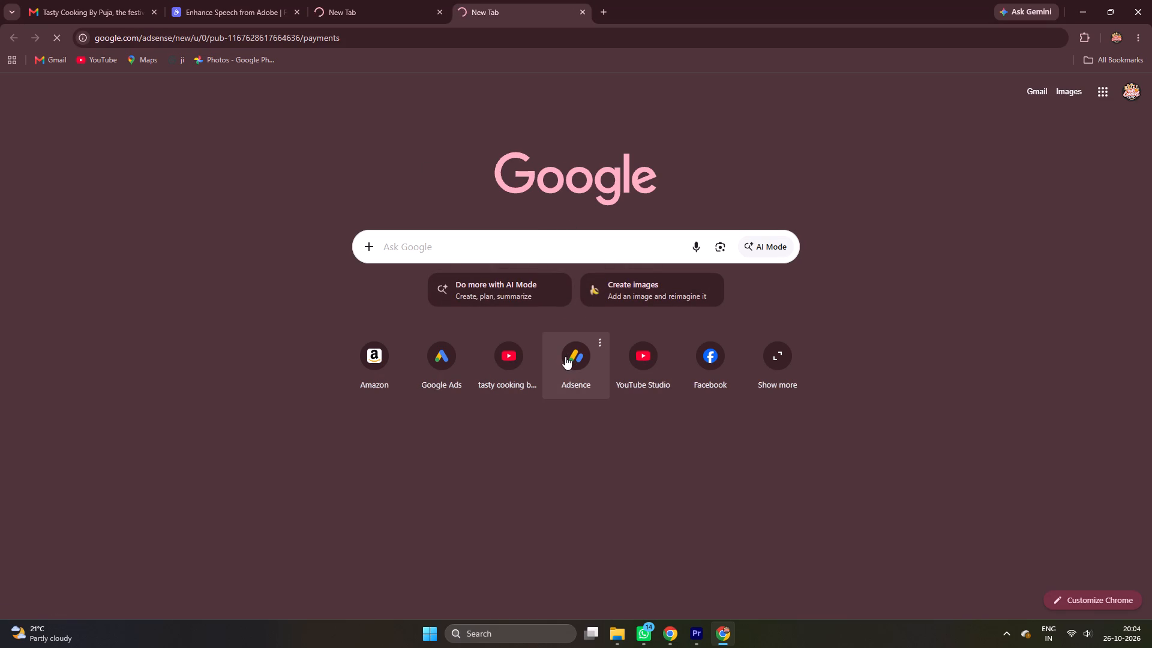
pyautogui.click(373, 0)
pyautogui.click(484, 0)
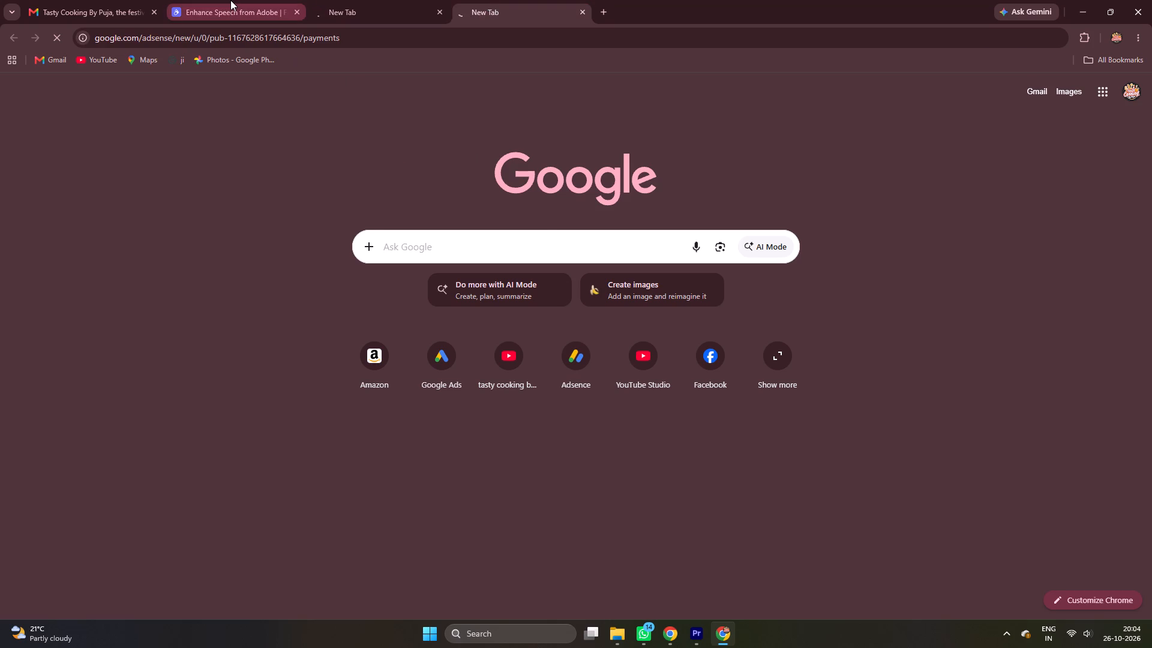
# Check the progress of the sankarale.mp3 speech enhancement in Adobe Podcast in Chrome, and return to the loading AdSense payments page.
pyautogui.click(230, 0)
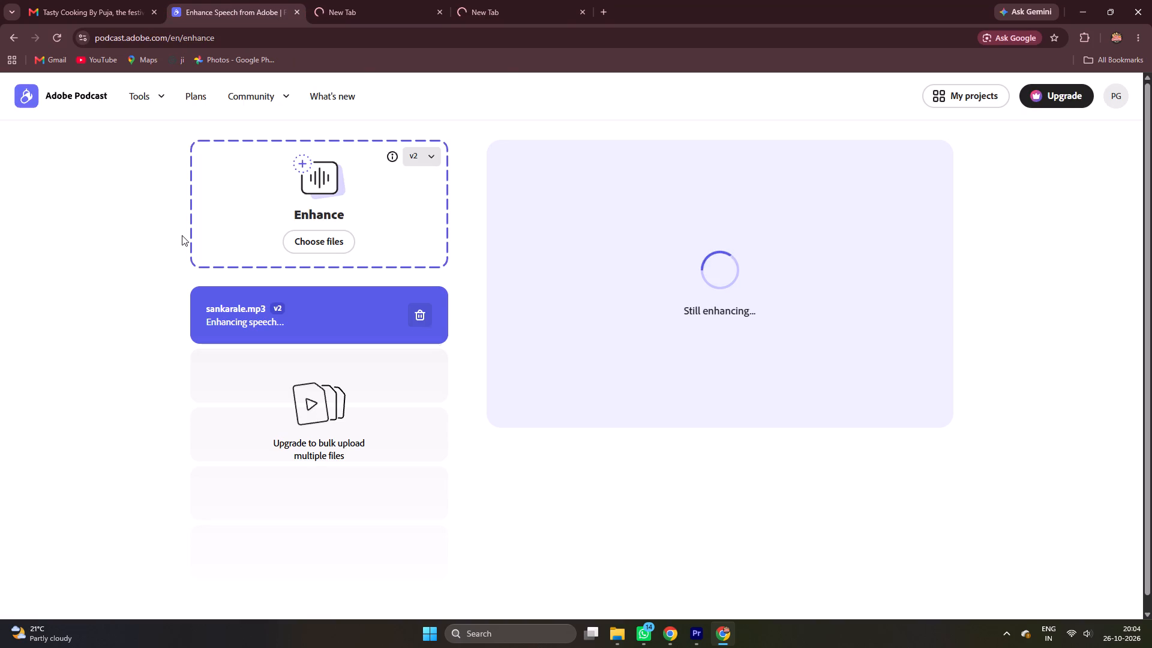
pyautogui.click(352, 0)
pyautogui.click(492, 0)
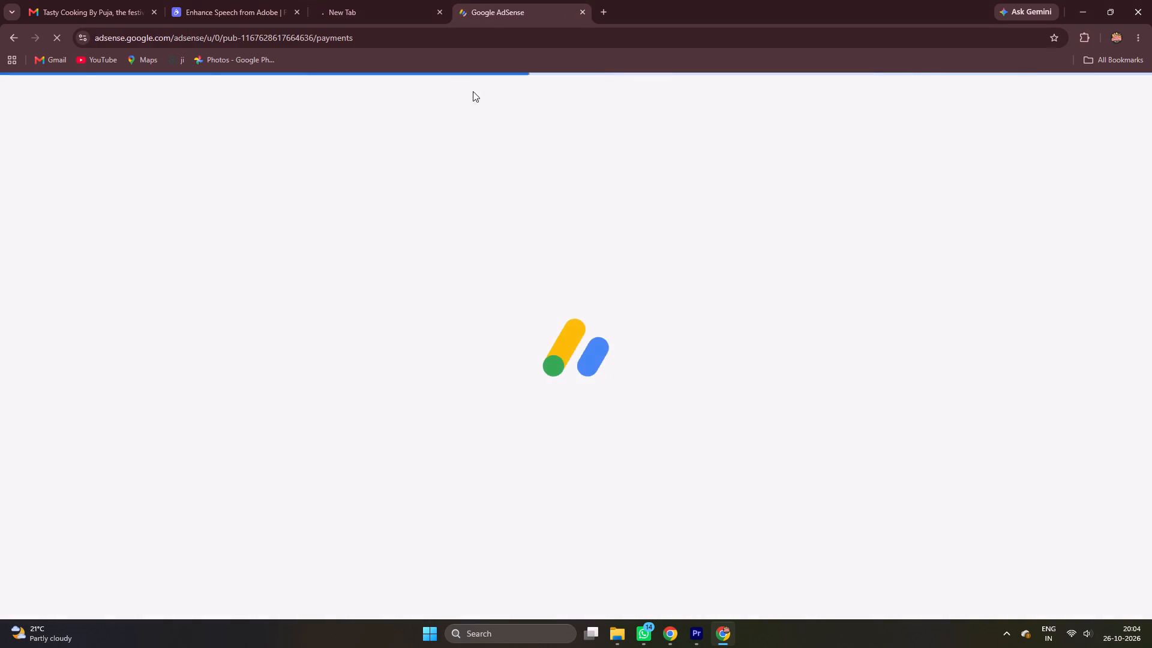
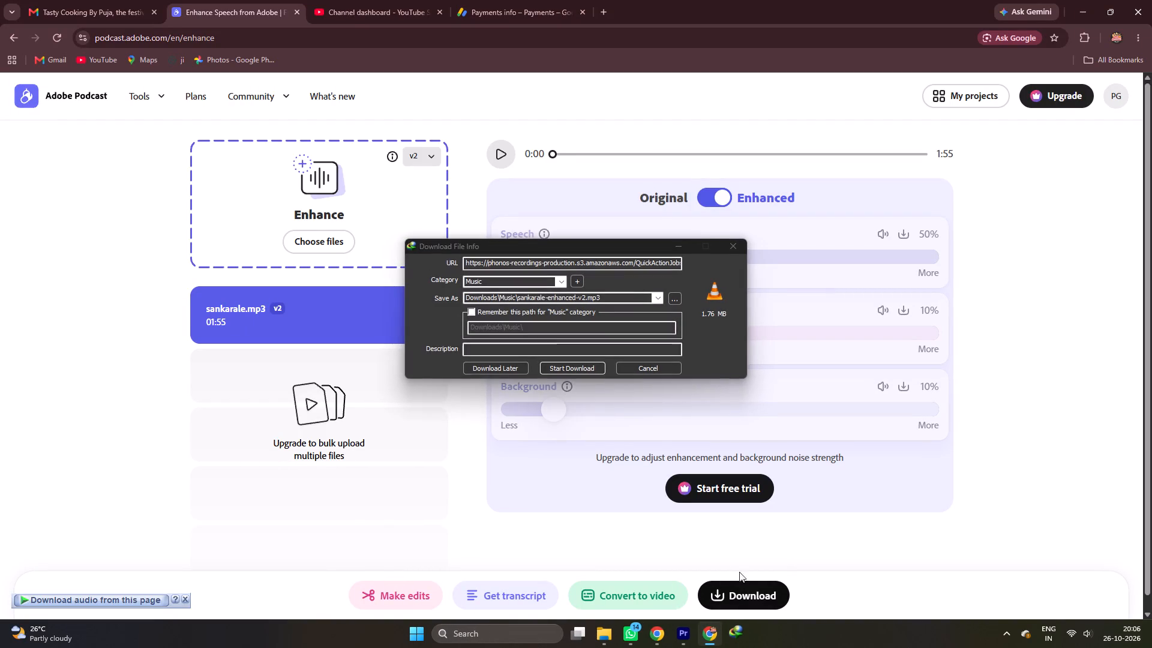
# Download sankarale-enhanced-v2.mp3 and move it from the Downloads Music folder into the 200 Sakarpale folder.
pyautogui.click(556, 368)
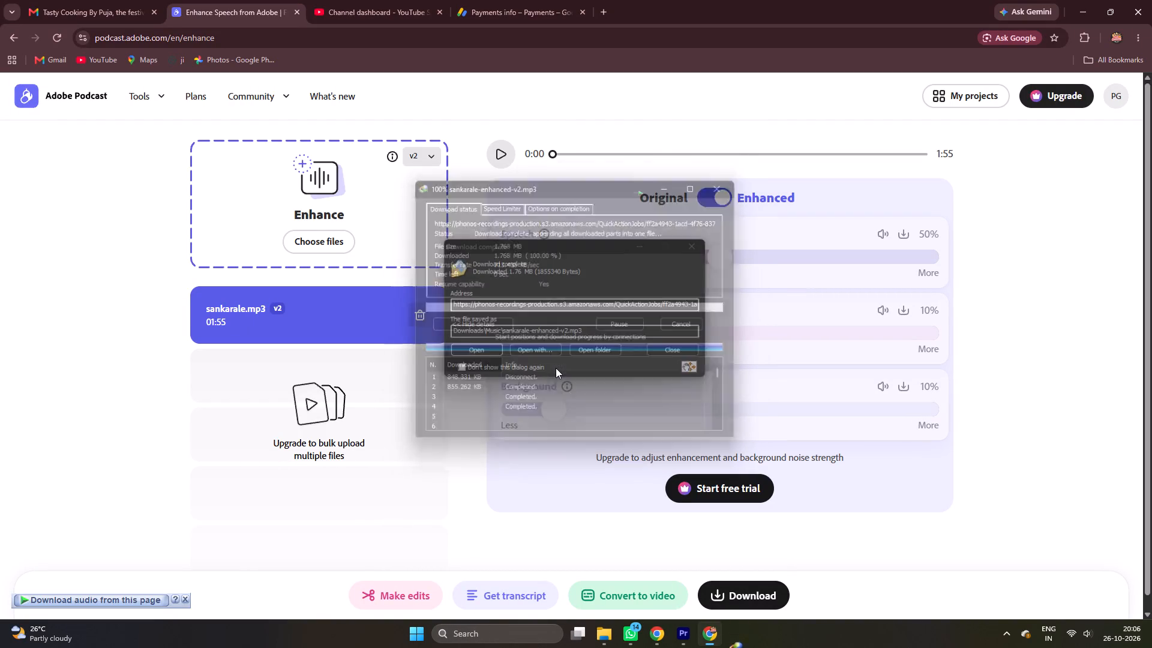
pyautogui.click(578, 347)
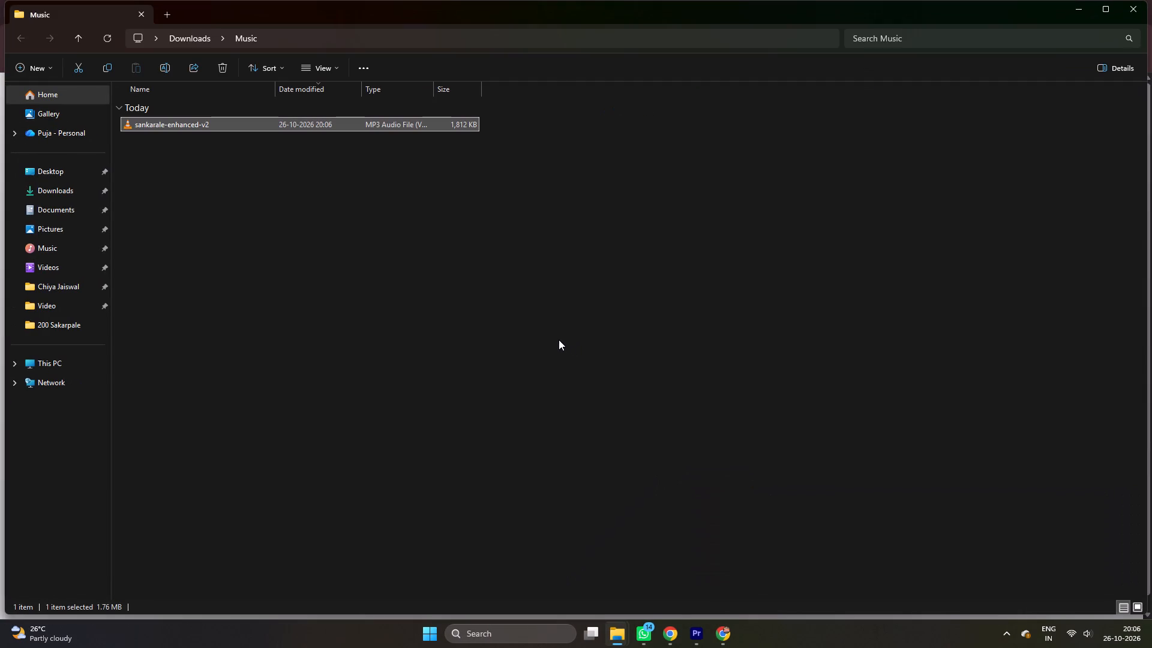
pyautogui.hotkey('ctrl', 'x')
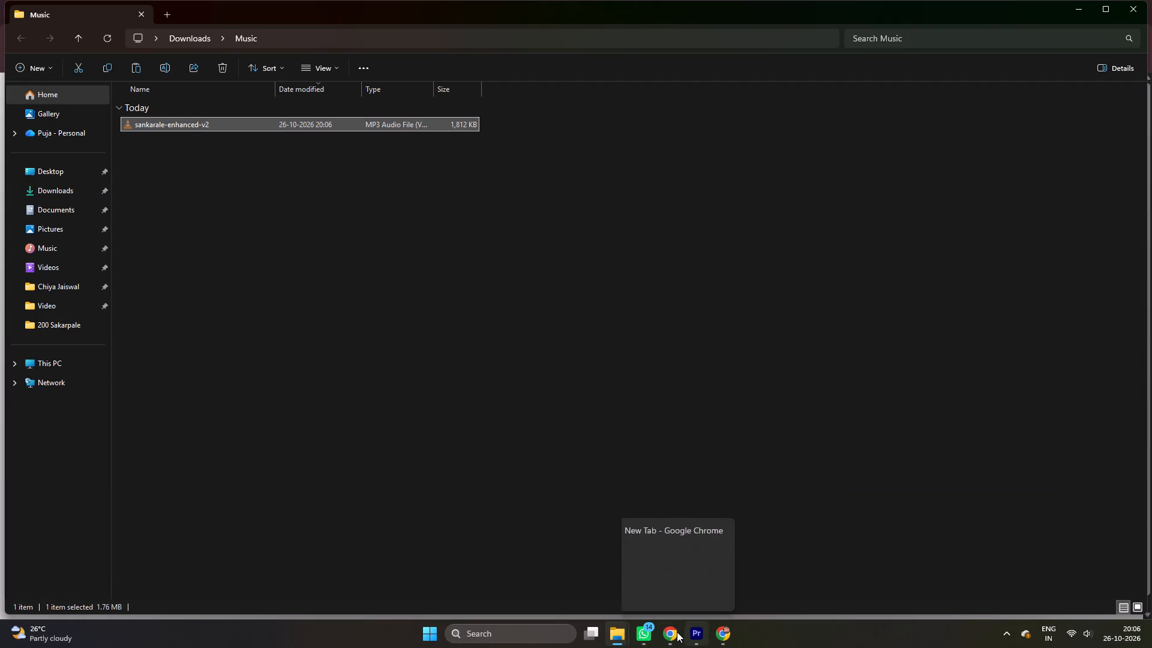
pyautogui.click(618, 625)
pyautogui.click(566, 582)
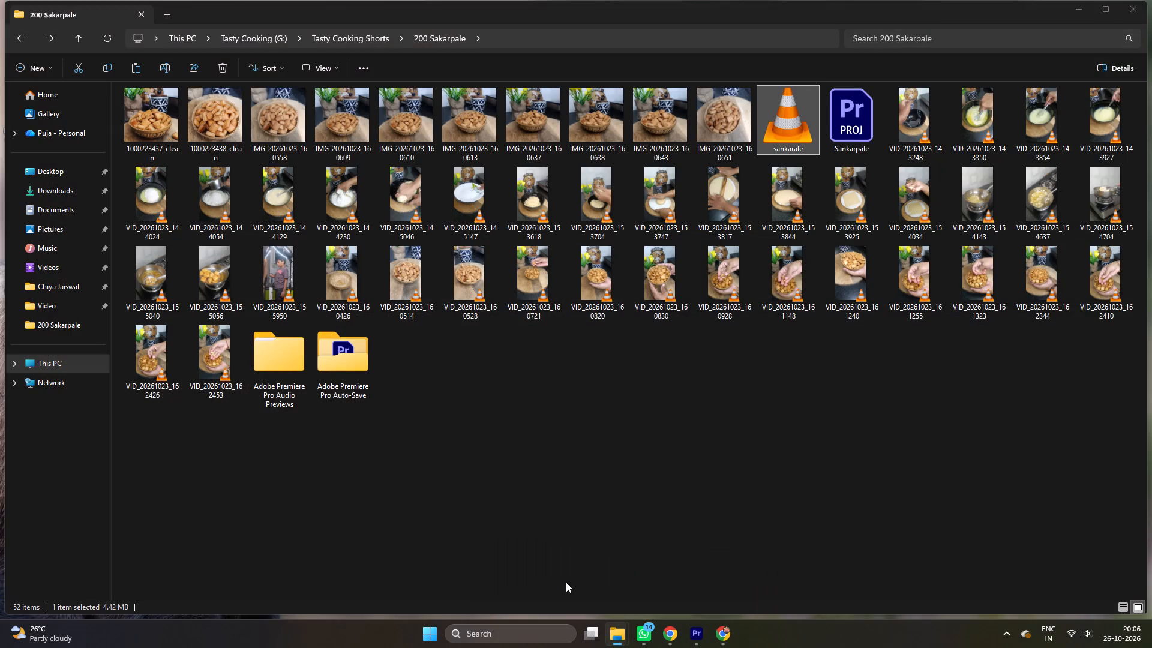
pyautogui.hotkey('ctrl', 'v')
# Switch to Premiere Pro and place the sankarale-enhanced-v2 file from the 200 Sakarpale folder on audio track A4 of Sequence 01.
pyautogui.moveTo(408, 352); pyautogui.dragTo(656, 499)
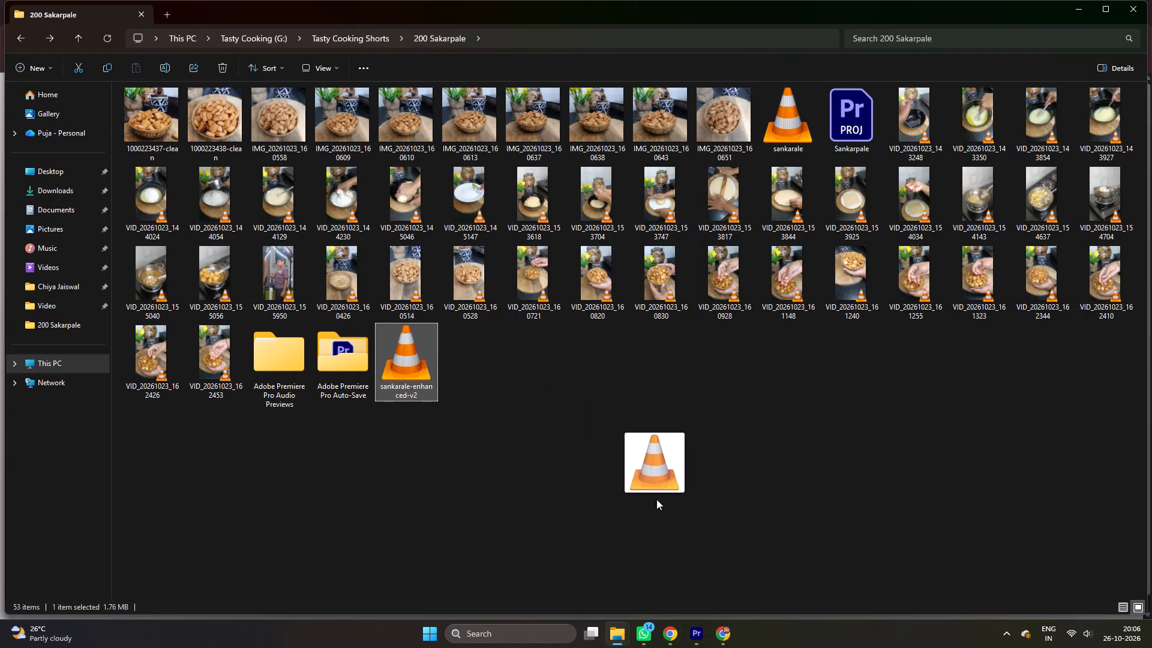
pyautogui.moveTo(656, 499); pyautogui.dragTo(601, 446)
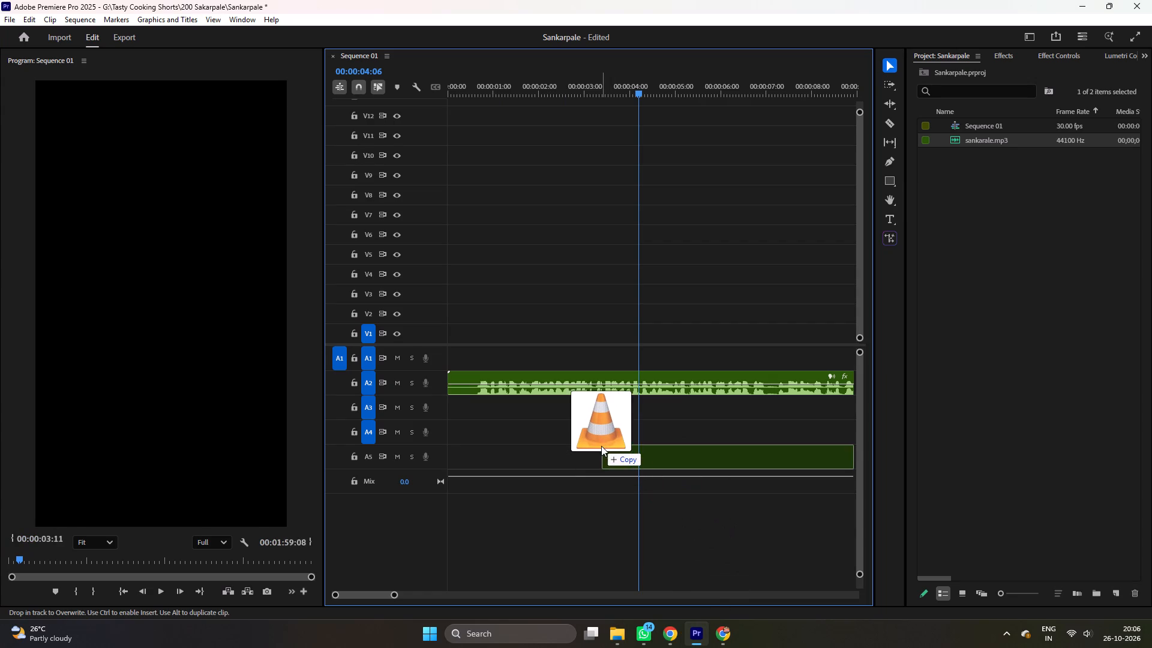
pyautogui.moveTo(601, 446); pyautogui.dragTo(601, 434)
# Delete the original sankarale.mp3 clip from track A2 and remove its source item from the project.
pyautogui.click(587, 379)
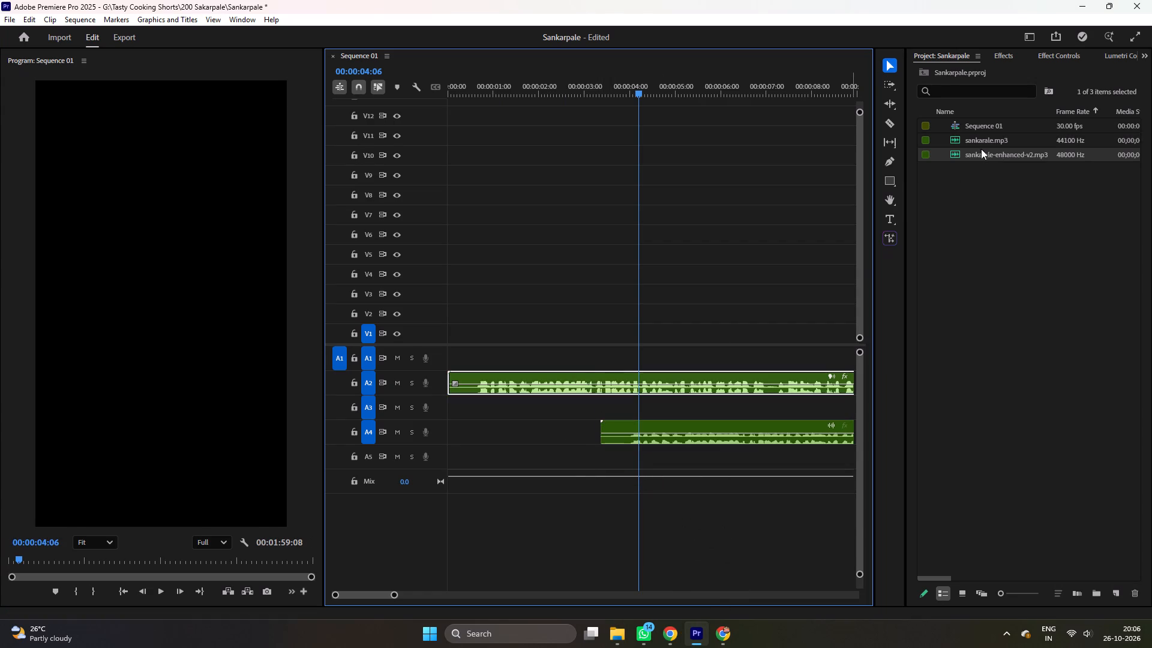
pyautogui.press('Delete')
pyautogui.click(989, 137)
pyautogui.press('Delete')
# Ripple-delete the gap before the enhanced audio clip and move the clip to track A3.
pyautogui.rightClick(532, 434)
pyautogui.click(567, 445)
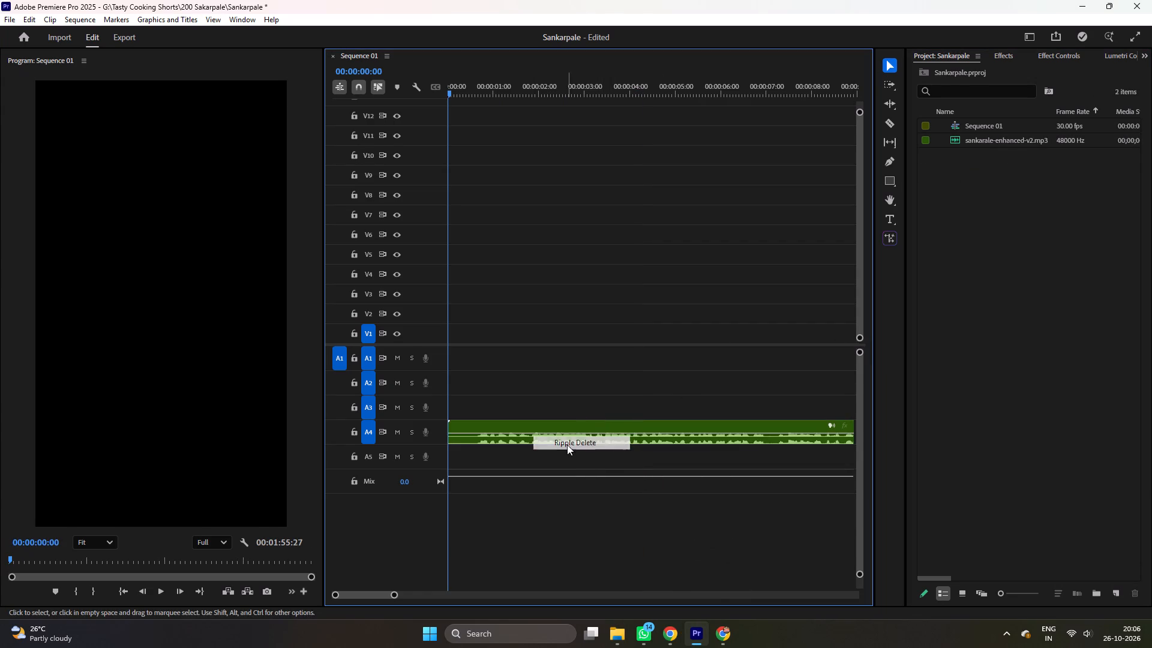
pyautogui.moveTo(578, 427); pyautogui.dragTo(575, 397)
# Raise the audio gain of the enhanced narration clip by 8 dB.
pyautogui.rightClick(514, 401)
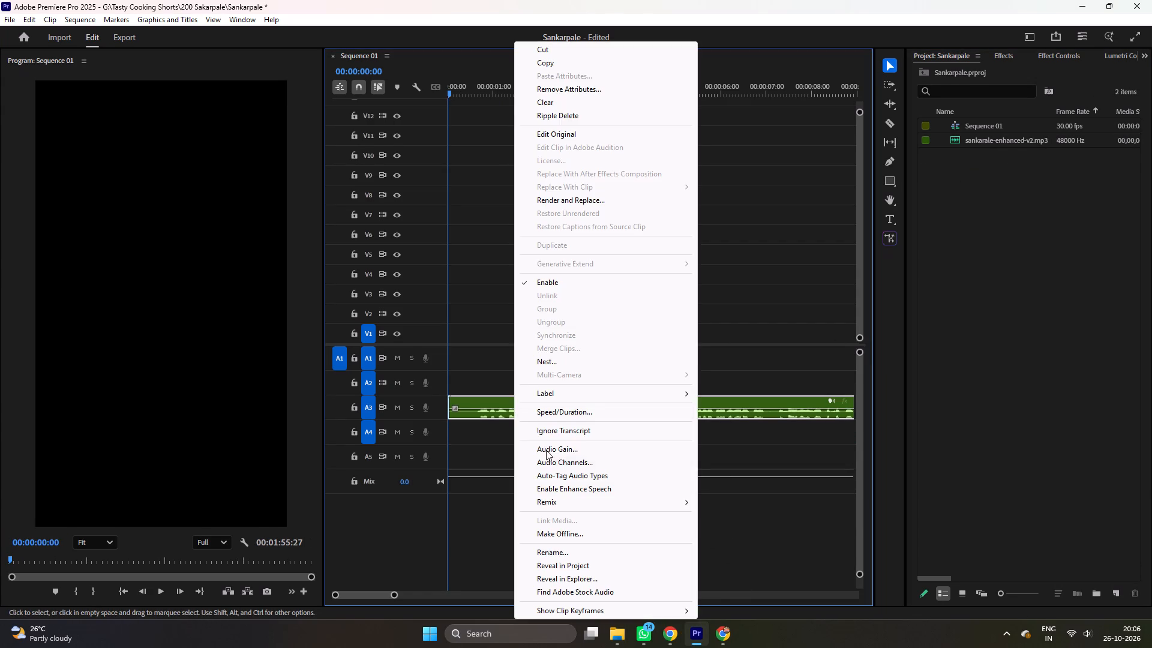
pyautogui.click(567, 451)
pyautogui.press('8')
pyautogui.press('Return')
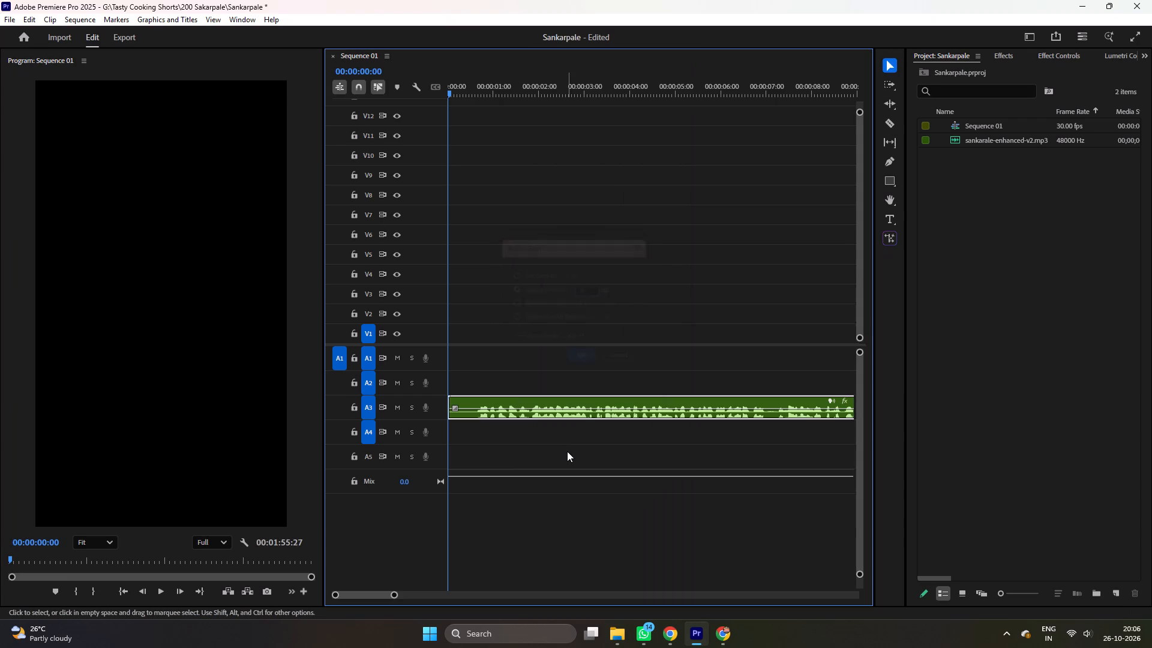
# Cut off the silence at the start of the narration on A3, close the gap, and save the project.
pyautogui.press('c')
pyautogui.doubleClick(475, 420)
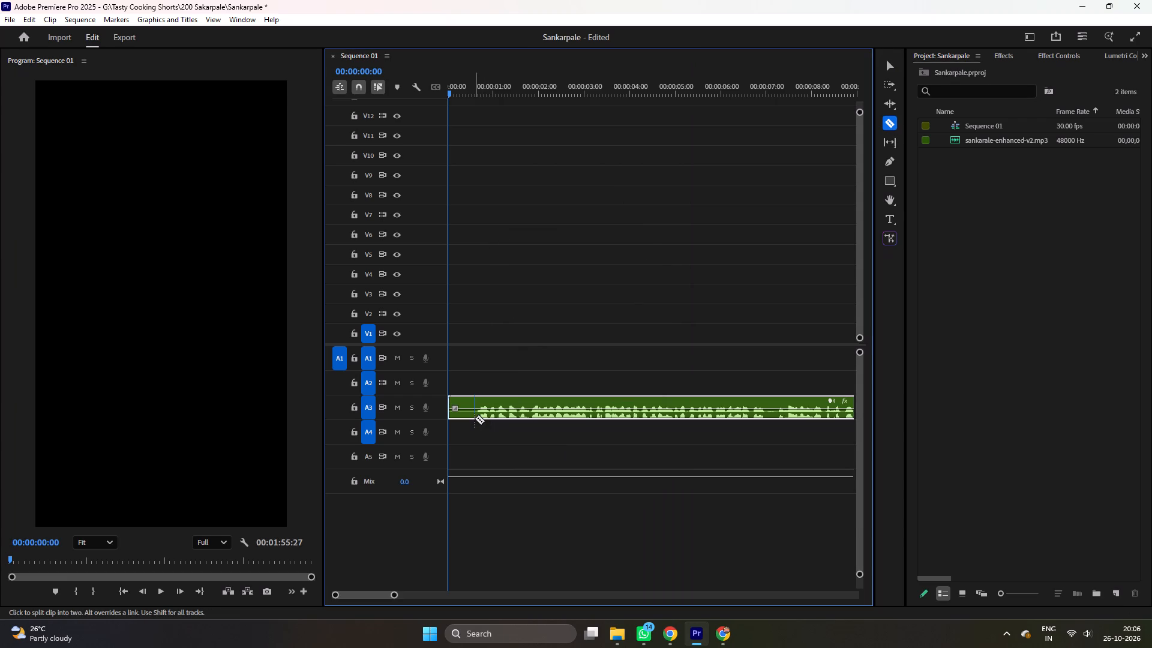
pyautogui.press('v')
pyautogui.click(464, 417)
pyautogui.press('Delete')
pyautogui.rightClick(464, 417)
pyautogui.click(469, 424)
pyautogui.hotkey('ctrl', 's')
# Listen to the opening of the narration up to about 00:00:06:12 and raise the clip's gain by another 8 dB.
pyautogui.hotkey('ctrl', 'space')
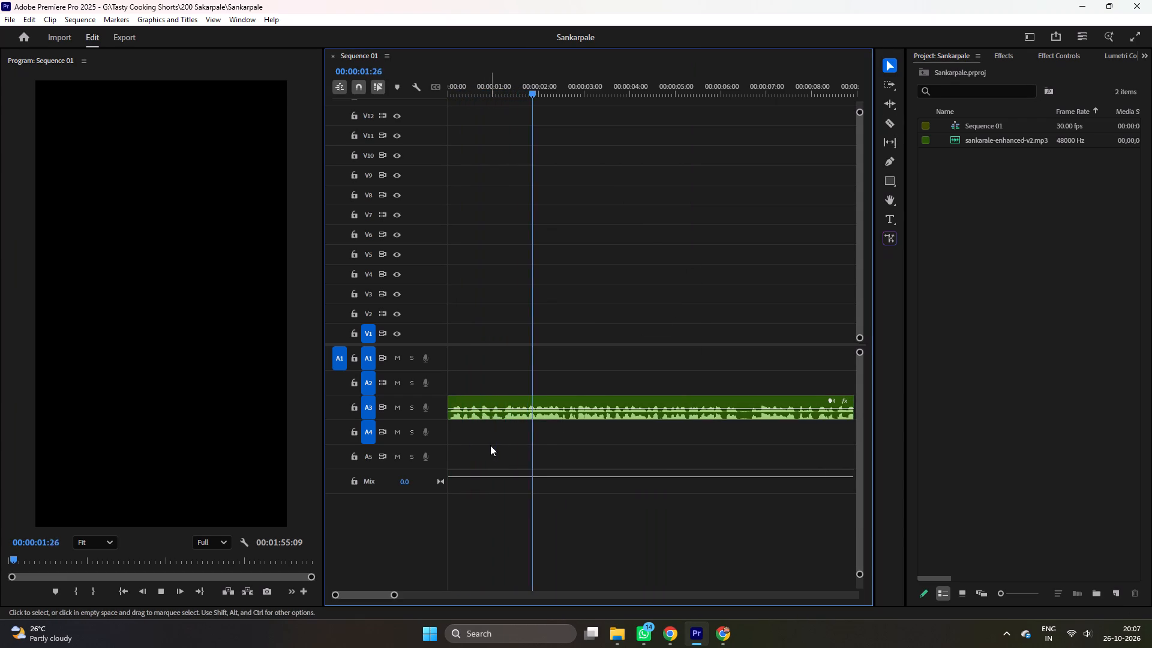
pyautogui.click(490, 445)
pyautogui.write('==--')
pyautogui.scroll(-1, 490, 445)
pyautogui.press('=')
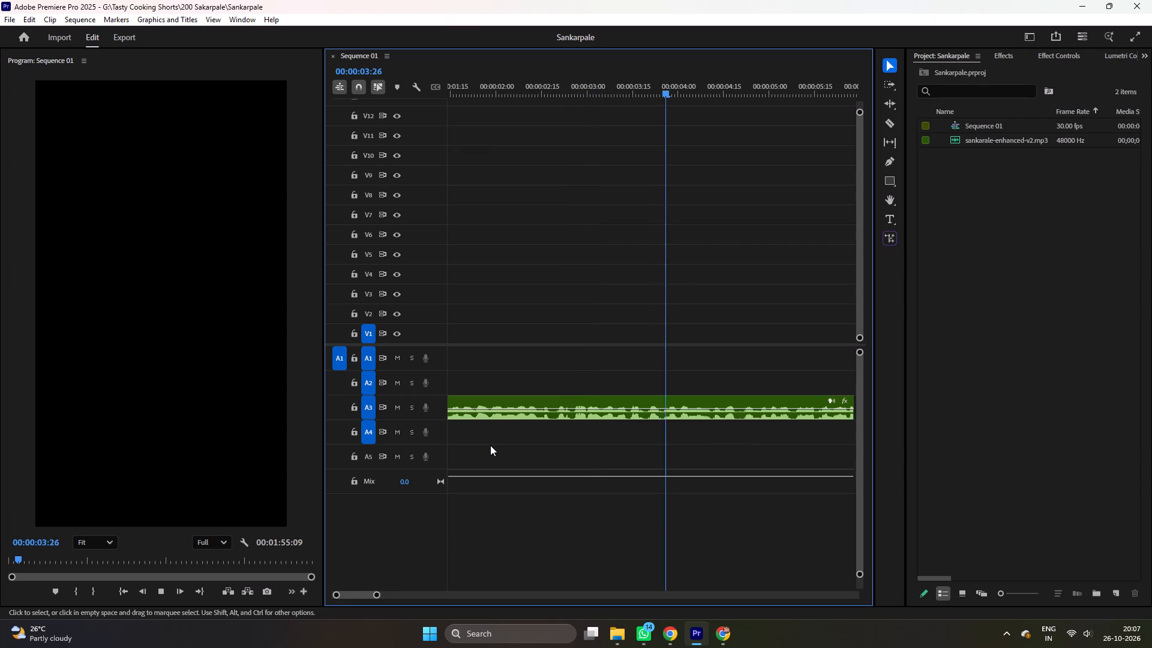
pyautogui.scroll(-13, 490, 445)
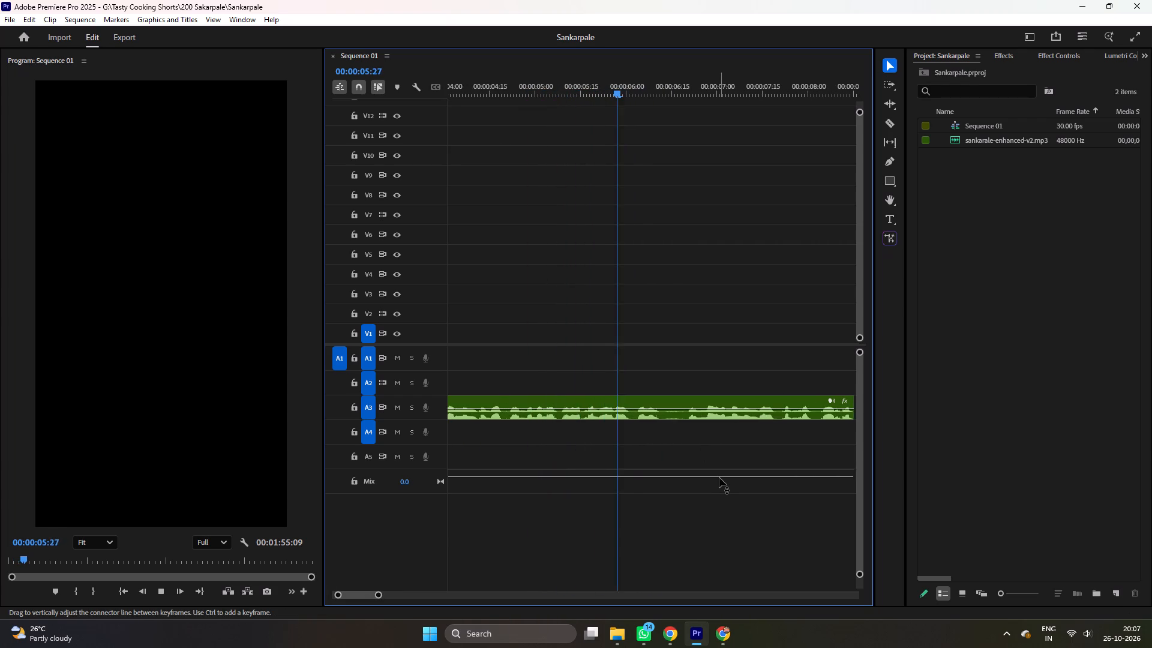
pyautogui.press('space')
pyautogui.press('c')
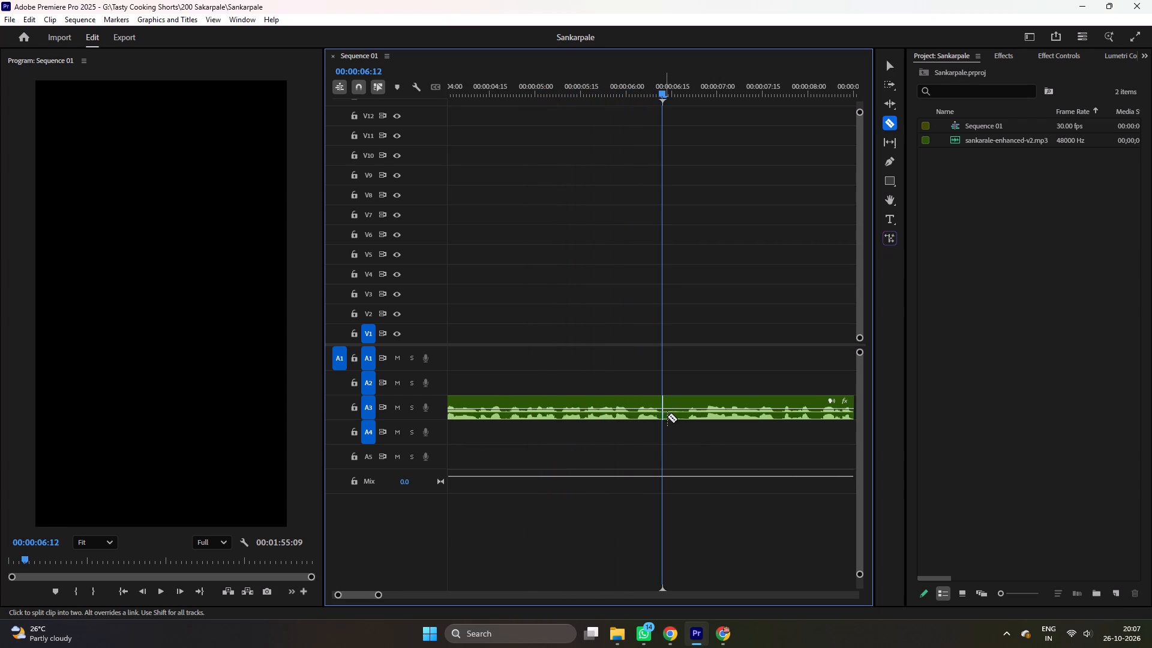
pyautogui.press('v')
pyautogui.click(672, 416)
pyautogui.rightClick(672, 416)
pyautogui.click(701, 448)
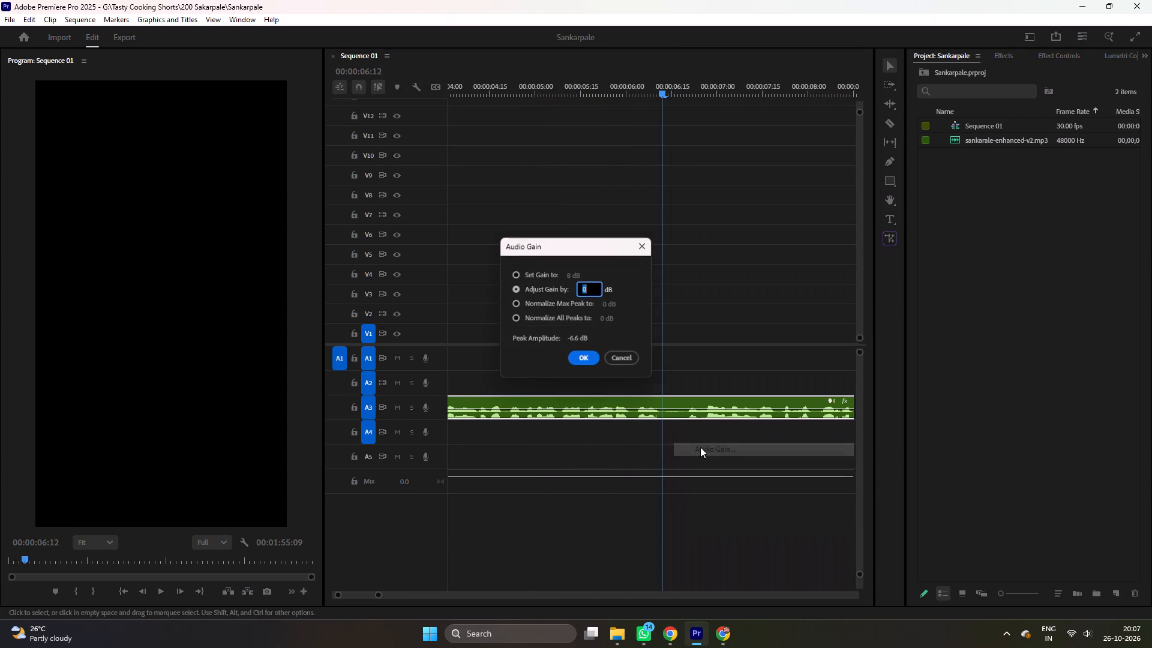
pyautogui.press('8')
pyautogui.press('Return')
# Cut out the narration pause from about 00:00:06:12 to 00:00:06:20, ripple-delete the gap, and save the project.
pyautogui.press('space')
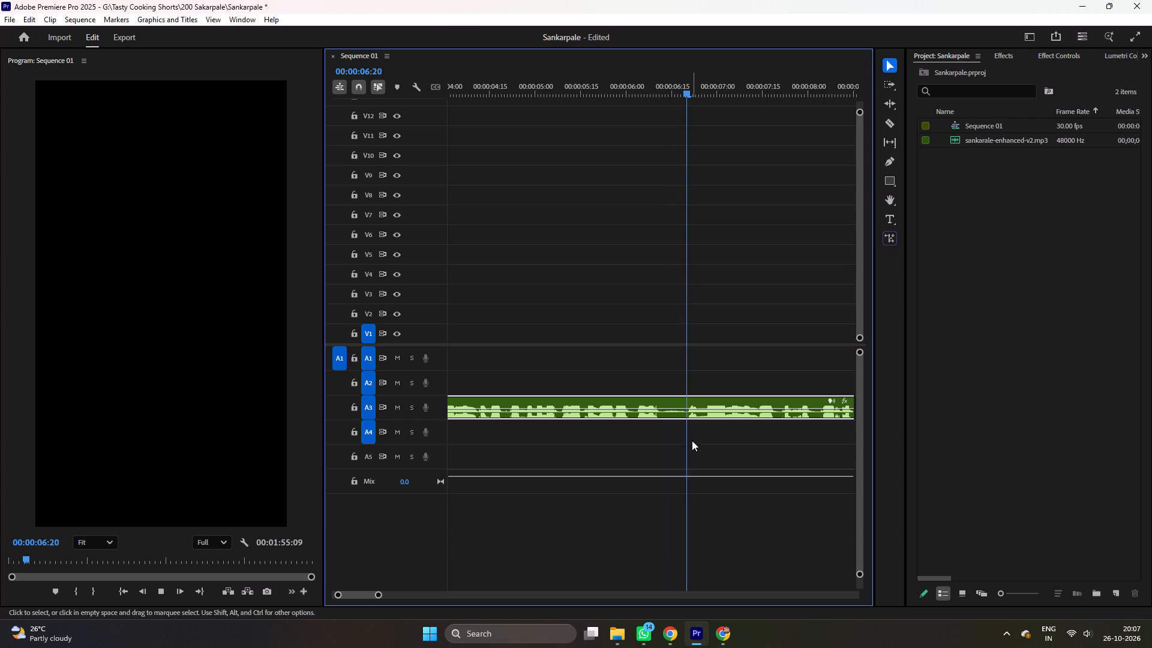
pyautogui.press('space')
pyautogui.press('c')
pyautogui.click(663, 415)
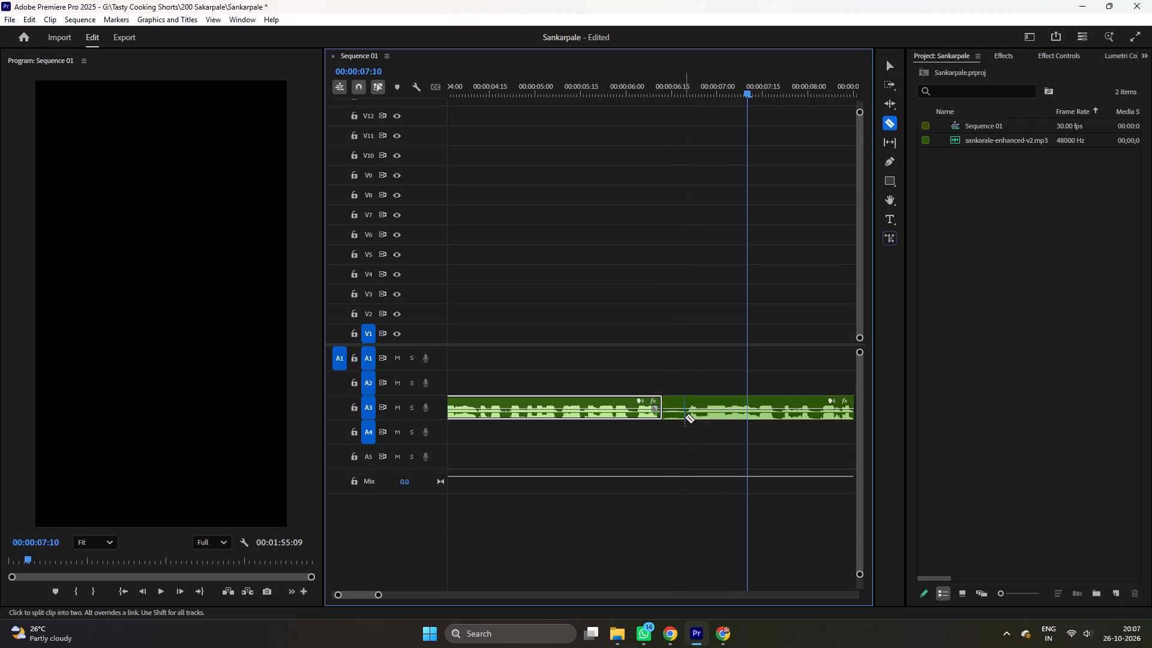
pyautogui.click(686, 418)
pyautogui.press('v')
pyautogui.click(674, 417)
pyautogui.press('Delete')
pyautogui.rightClick(673, 413)
pyautogui.click(683, 417)
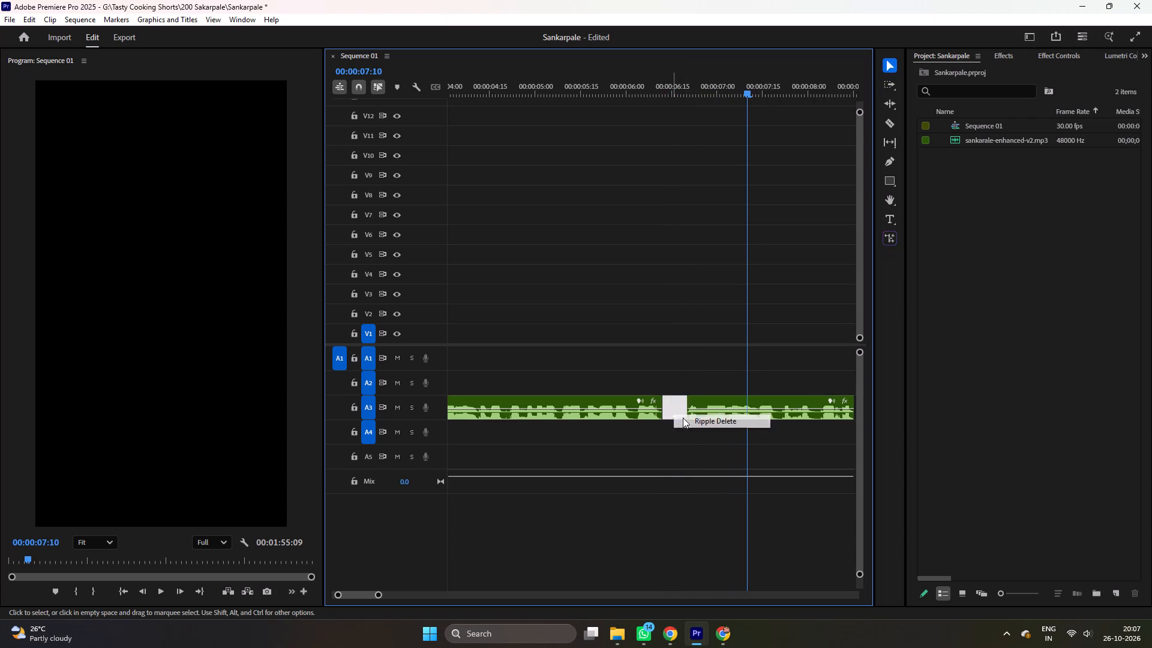
pyautogui.click(587, 83)
pyautogui.hotkey('ctrl', 's')
# Replay the audio across the cut, adjust the gain of both narration clips by -3 dB, and save the project.
pyautogui.hotkey('ctrl', 'space')
pyautogui.press('space')
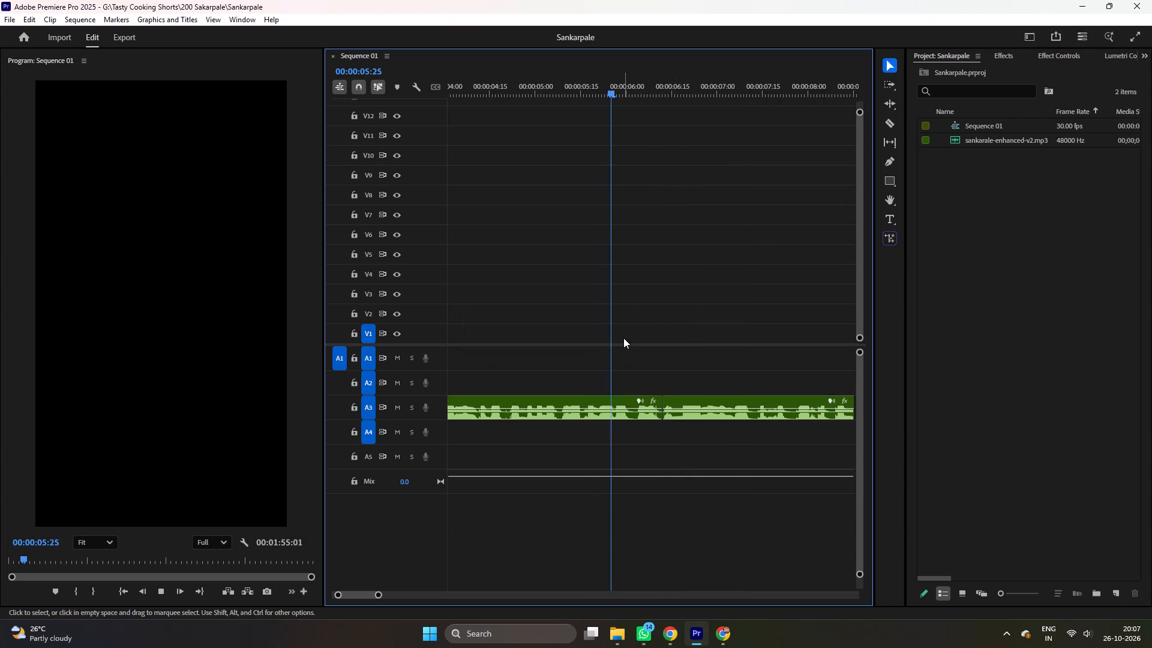
pyautogui.scroll(-5, 623, 338)
pyautogui.press('space')
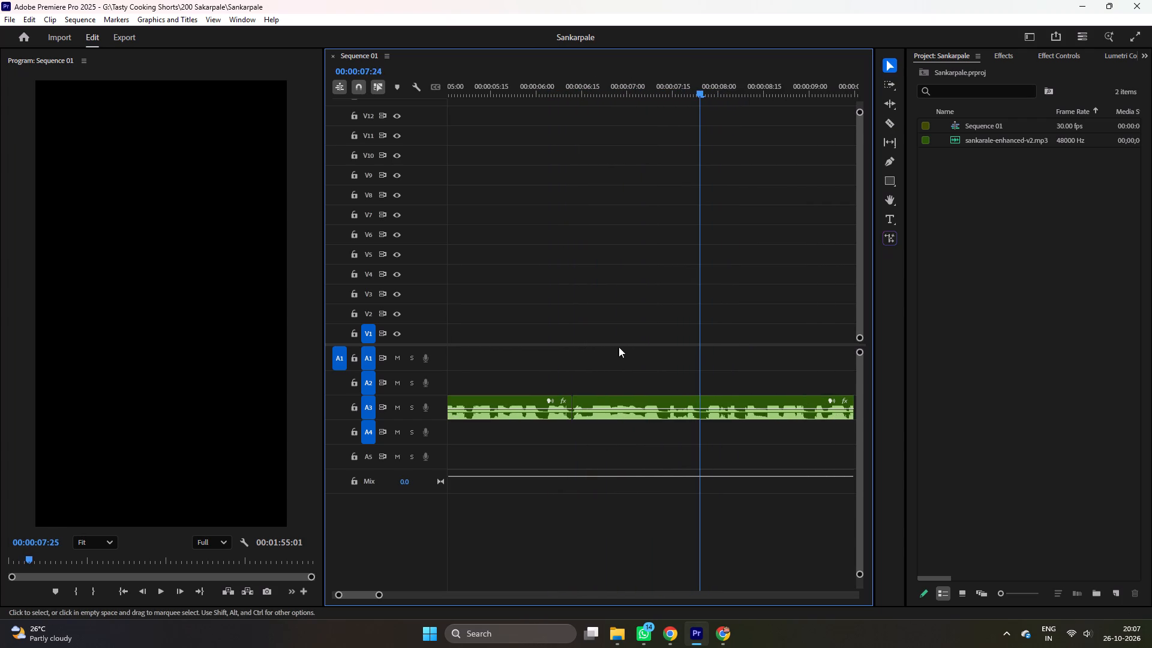
pyautogui.moveTo(545, 377); pyautogui.dragTo(587, 404)
pyautogui.rightClick(587, 402)
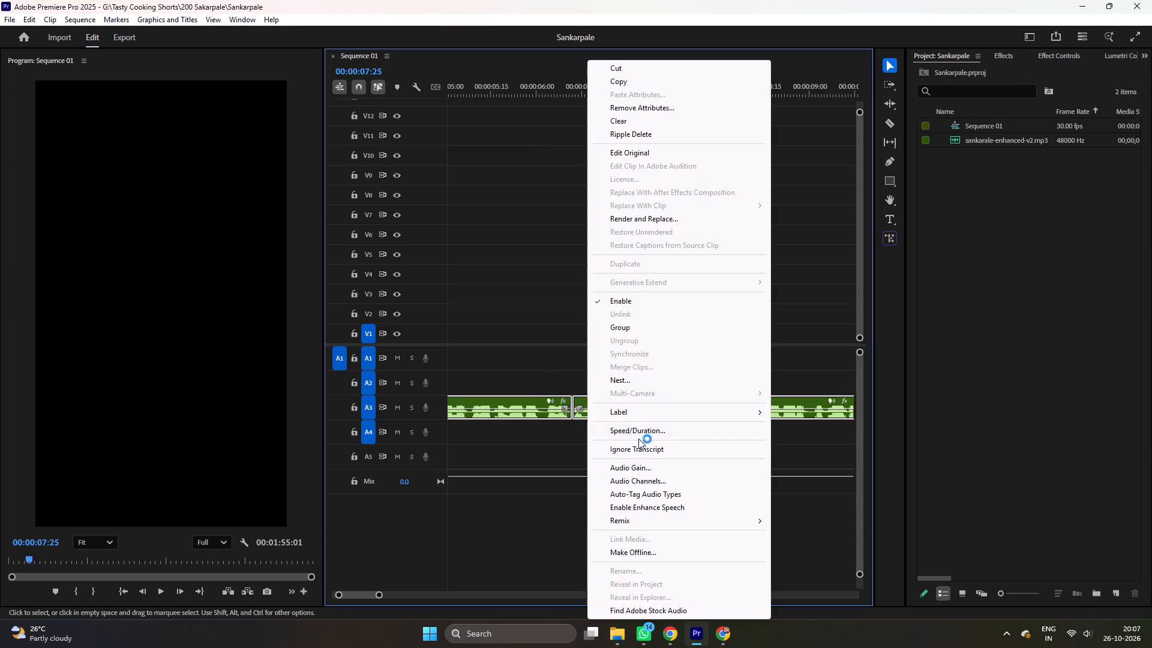
pyautogui.click(634, 464)
pyautogui.write('-3')
pyautogui.press('Return')
pyautogui.click(523, 80)
pyautogui.click(572, 165)
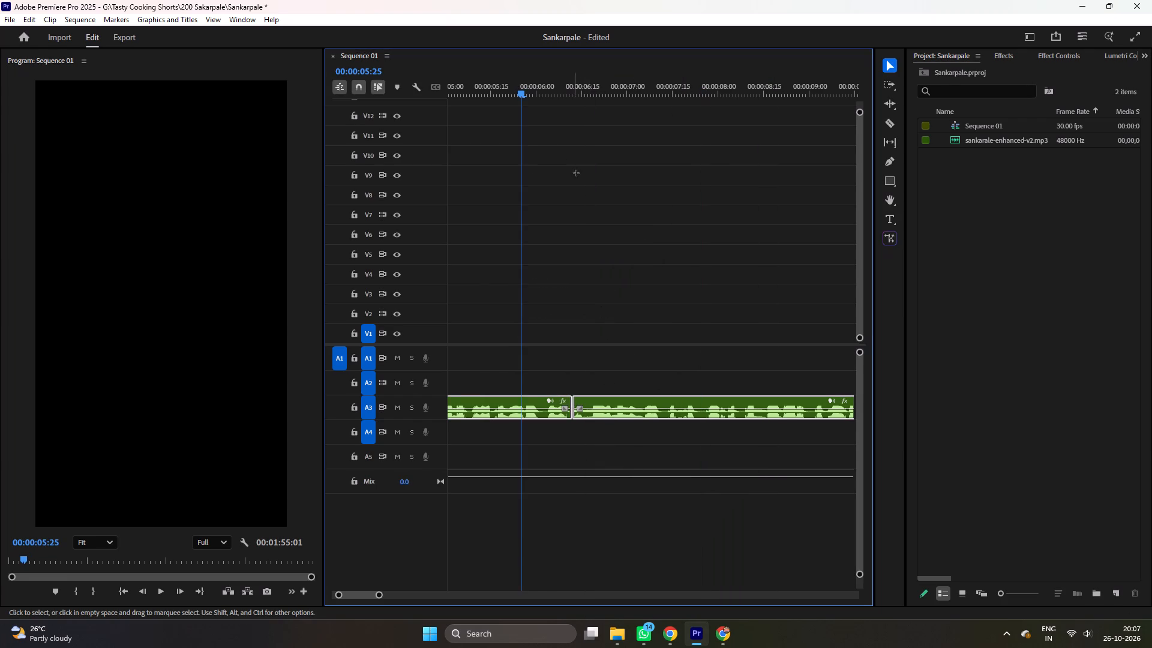
pyautogui.hotkey('ctrl', 's')
# Play on to the next narration pause, cut it out from 00:00:09:25 to about 00:00:10:02, close the gap, and save.
pyautogui.hotkey('ctrl', 'space')
pyautogui.scroll(-5, 653, 275)
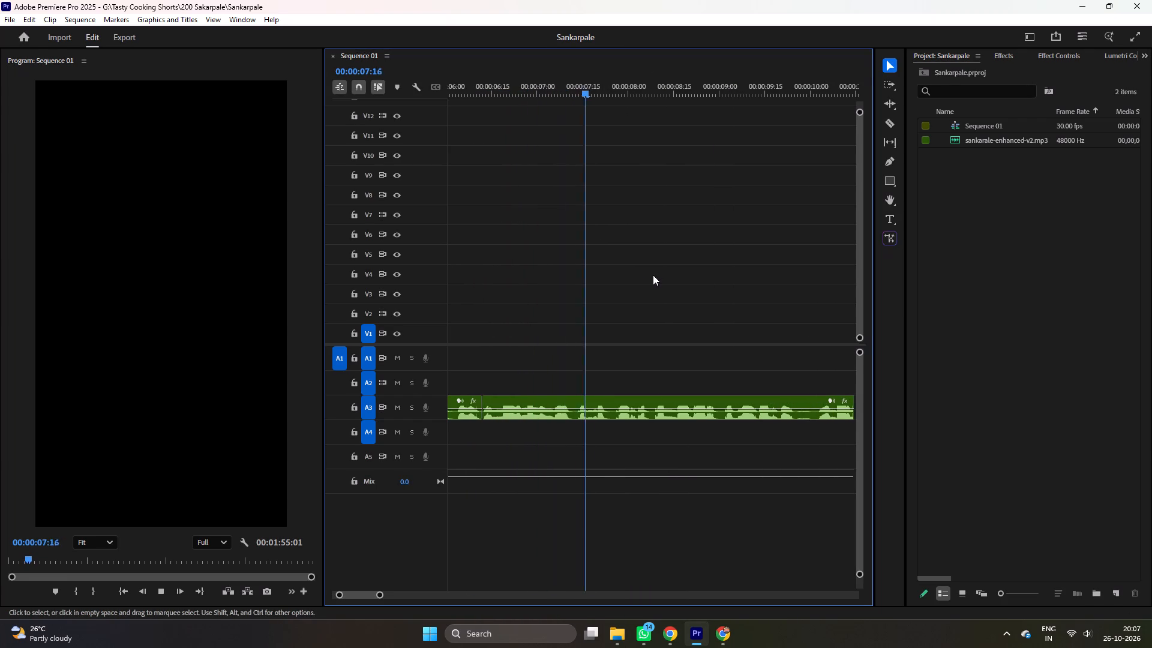
pyautogui.scroll(-9, 653, 275)
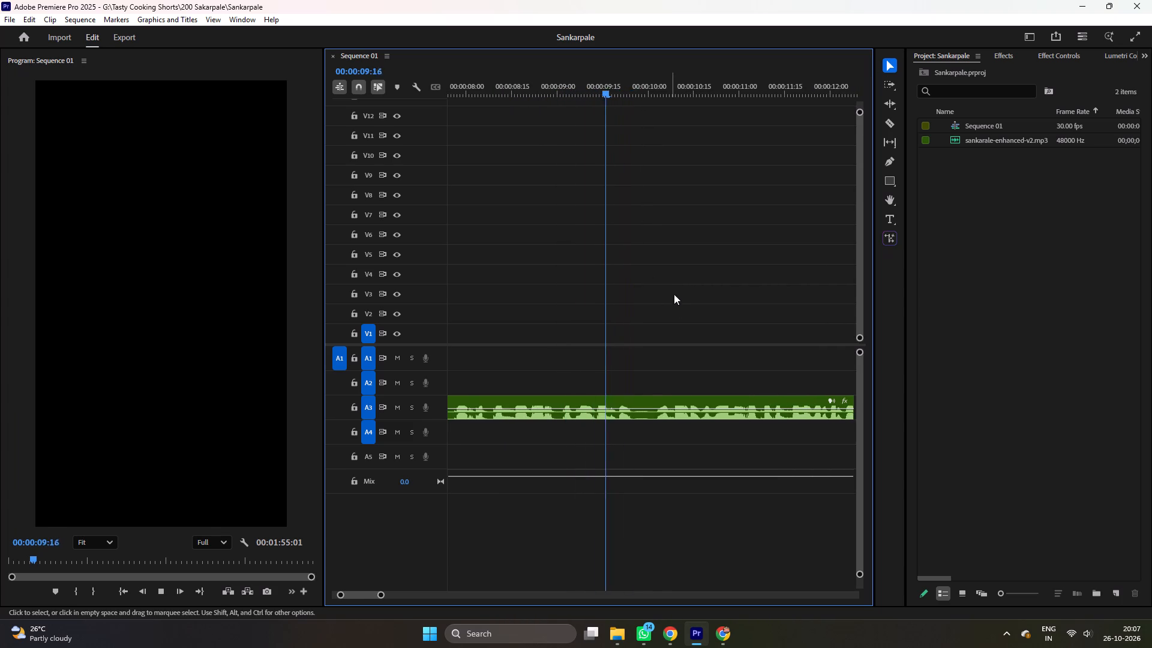
pyautogui.press('space')
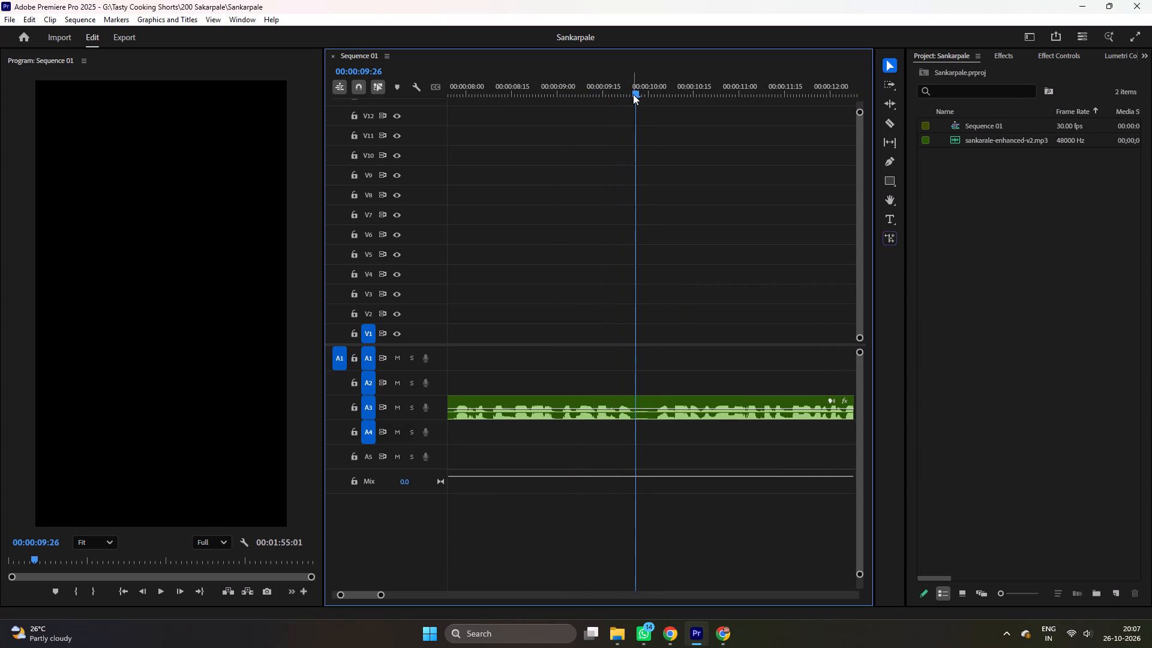
pyautogui.click(633, 94)
pyautogui.press('c')
pyautogui.click(636, 405)
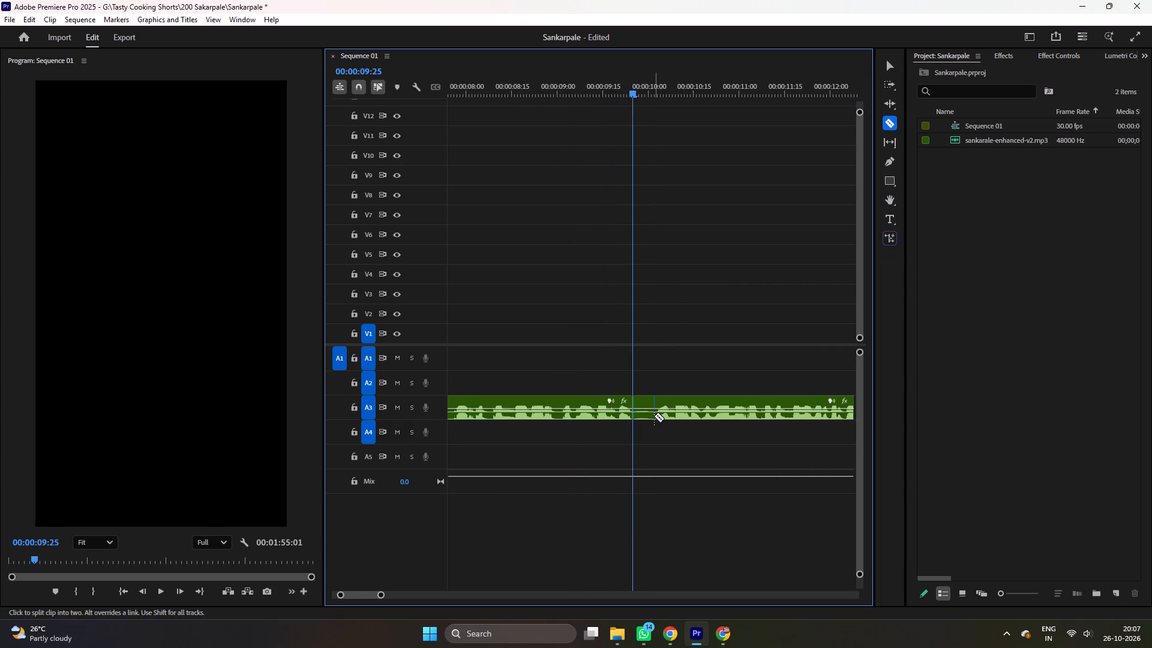
pyautogui.click(655, 416)
pyautogui.press('v')
pyautogui.click(643, 417)
pyautogui.press('Delete')
pyautogui.rightClick(641, 416)
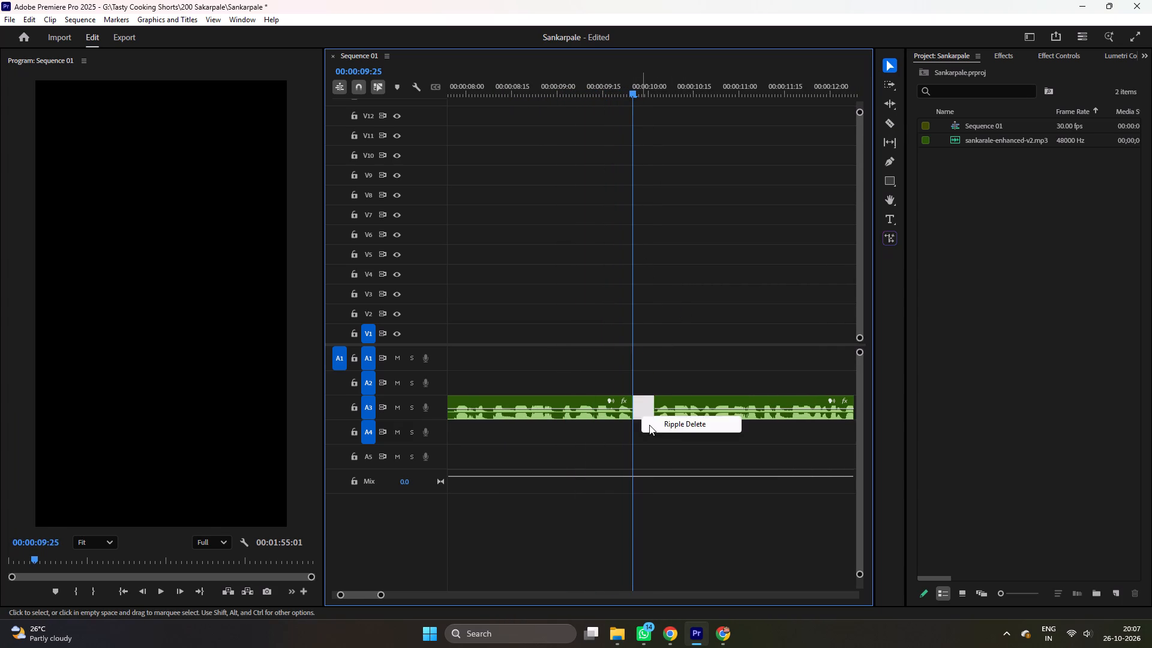
pyautogui.click(649, 425)
pyautogui.hotkey('ctrl', 's')
# Play on to the following pause, cut it out from 00:00:12:16 to about 00:00:12:22, close the gap, and save.
pyautogui.hotkey('ctrl', 'space')
pyautogui.scroll(-6, 685, 362)
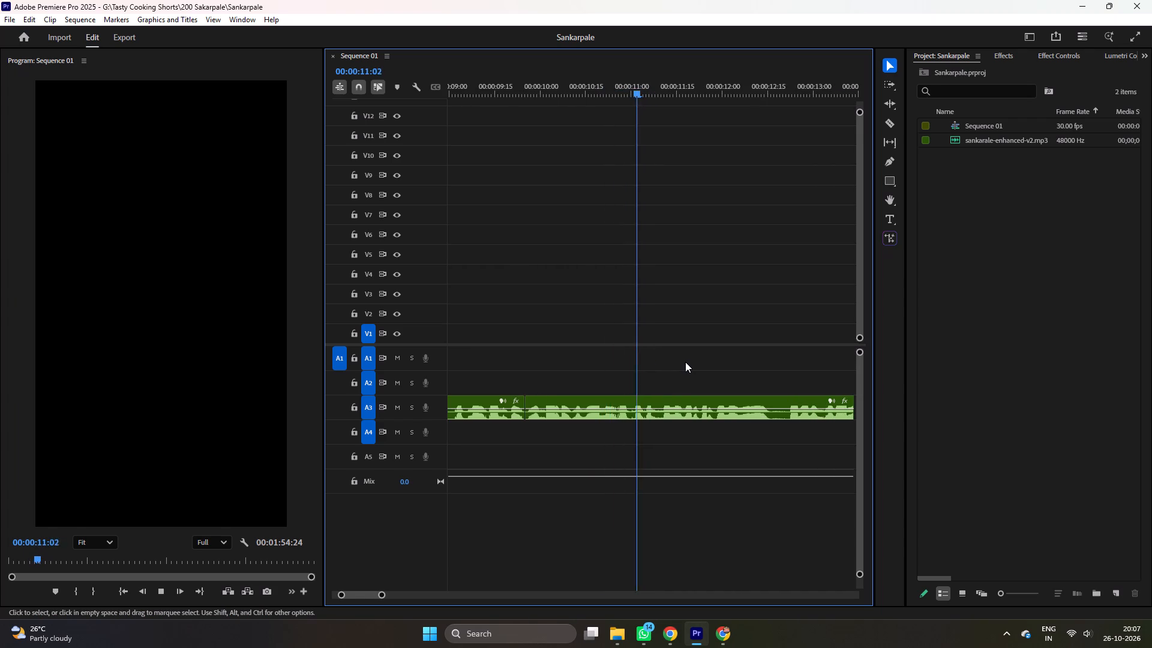
pyautogui.scroll(-7, 685, 362)
pyautogui.press('space')
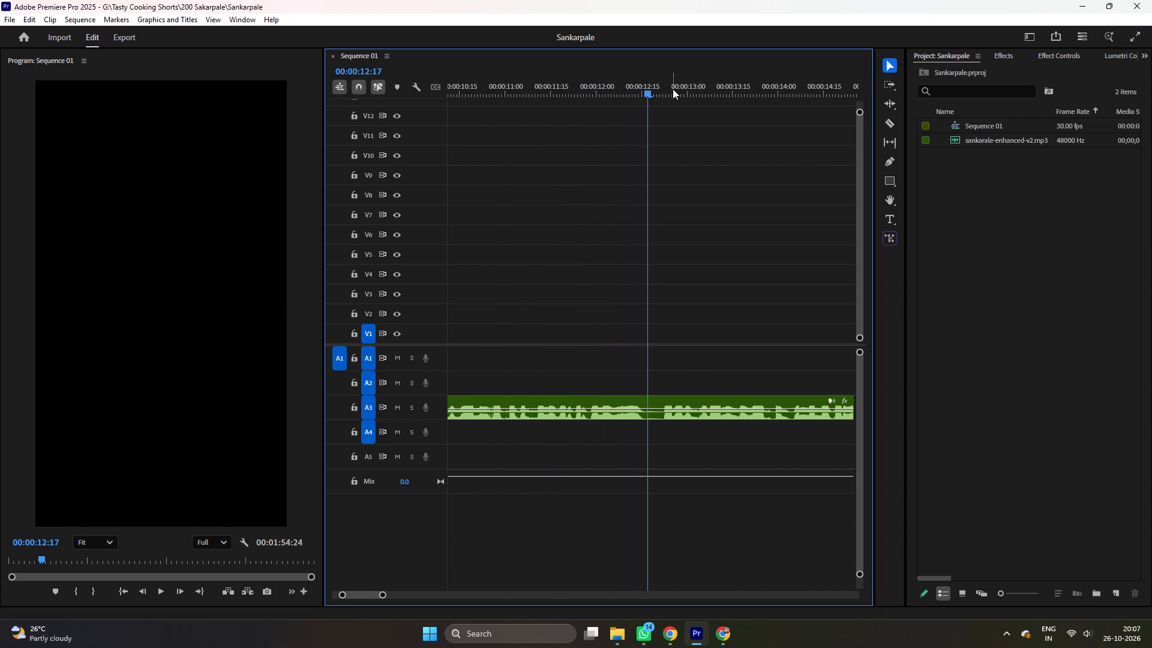
pyautogui.click(649, 87)
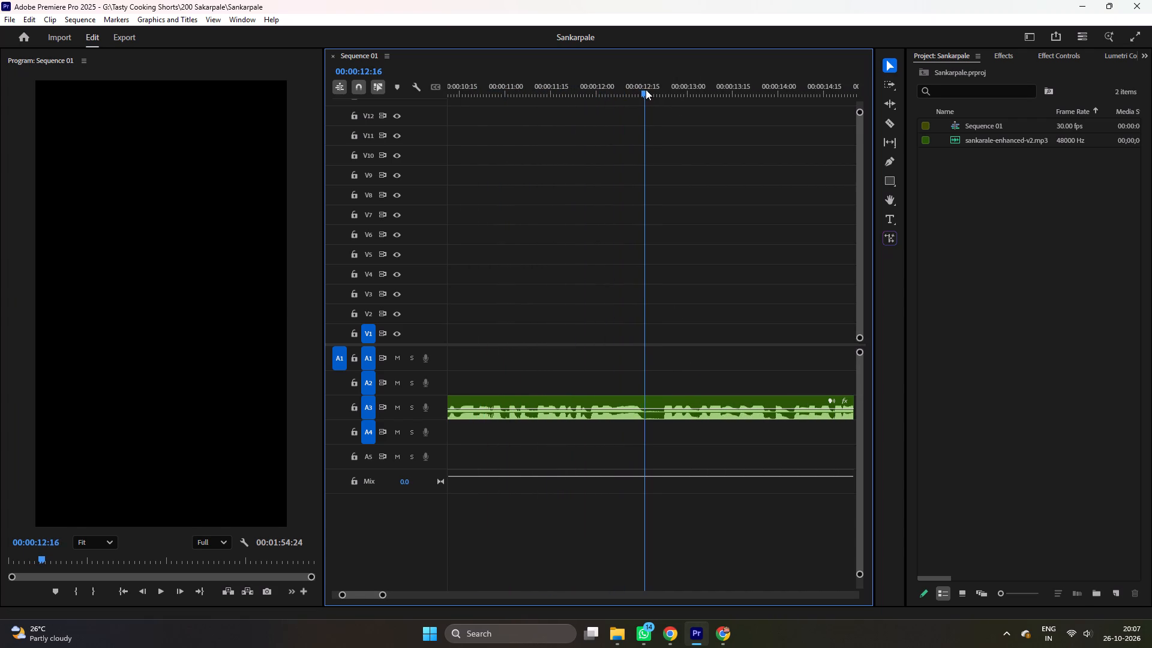
pyautogui.press('c')
pyautogui.click(646, 406)
pyautogui.click(662, 419)
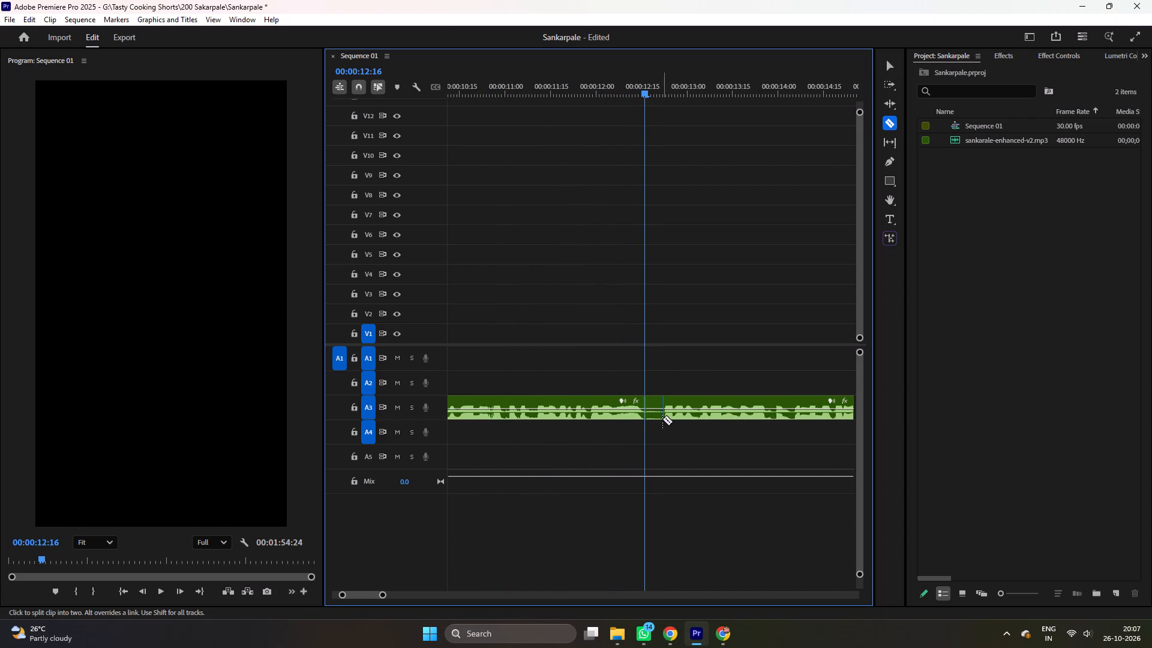
pyautogui.press('v')
pyautogui.click(656, 418)
pyautogui.press('Delete')
pyautogui.rightClick(654, 417)
pyautogui.click(658, 421)
pyautogui.hotkey('ctrl', 's')
# Play on to the next narration pause, cut it out from 00:00:16:02 to about 00:00:16:09, close the gap, and save.
pyautogui.hotkey('ctrl', 'space')
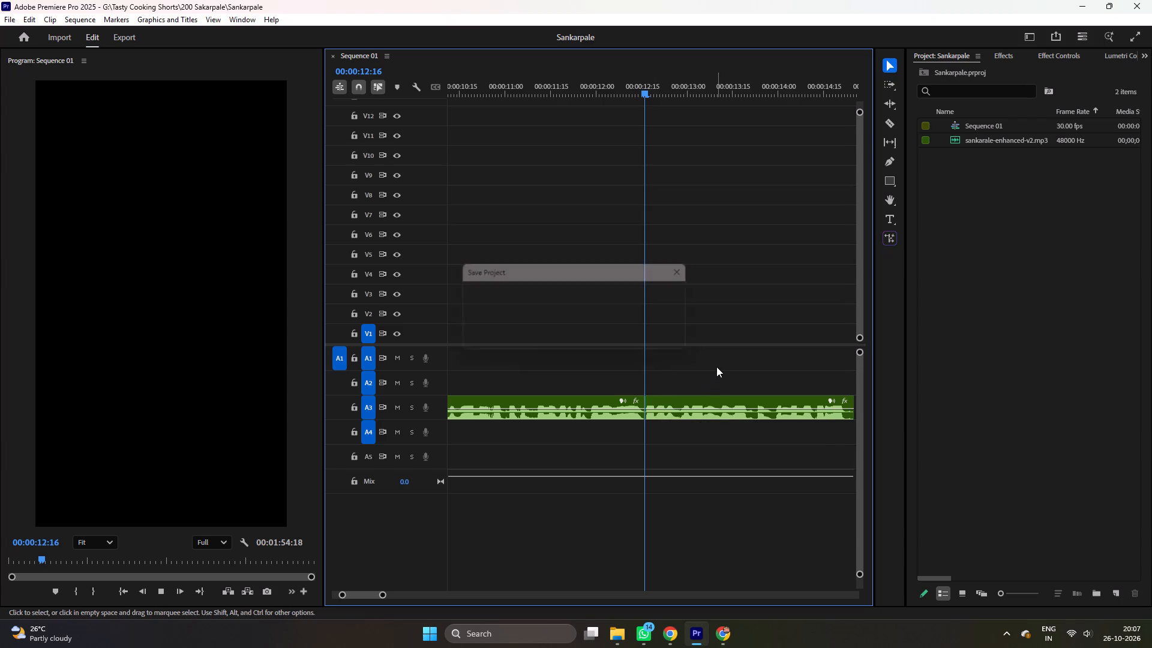
pyautogui.scroll(-7, 713, 359)
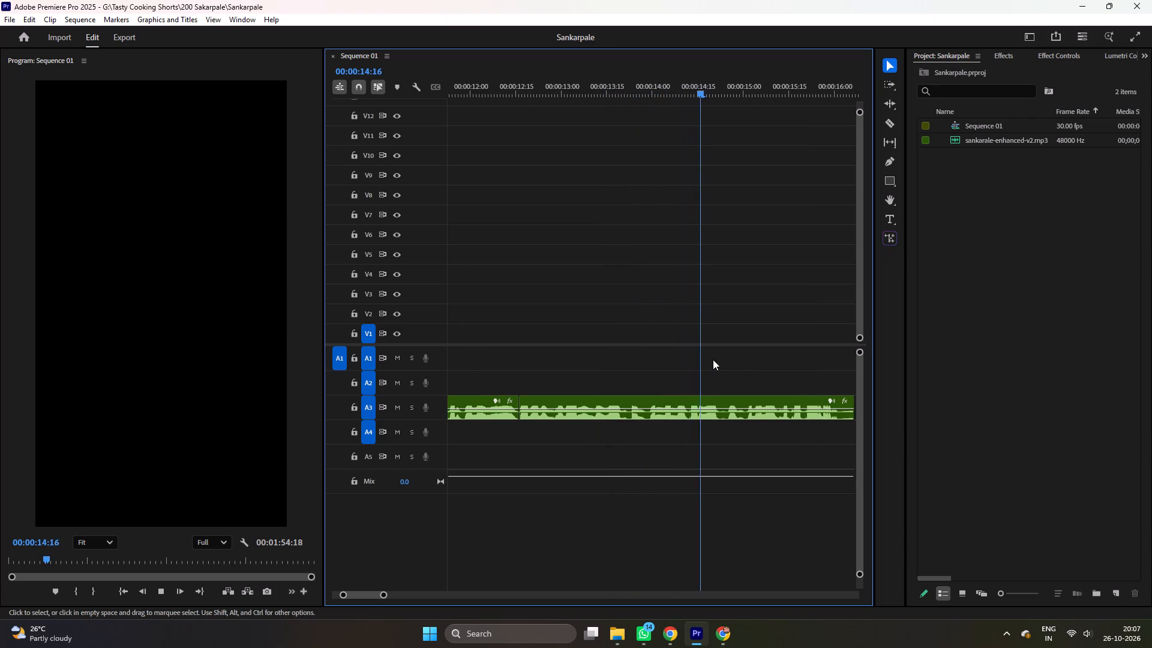
pyautogui.scroll(-7, 713, 359)
pyautogui.press('space')
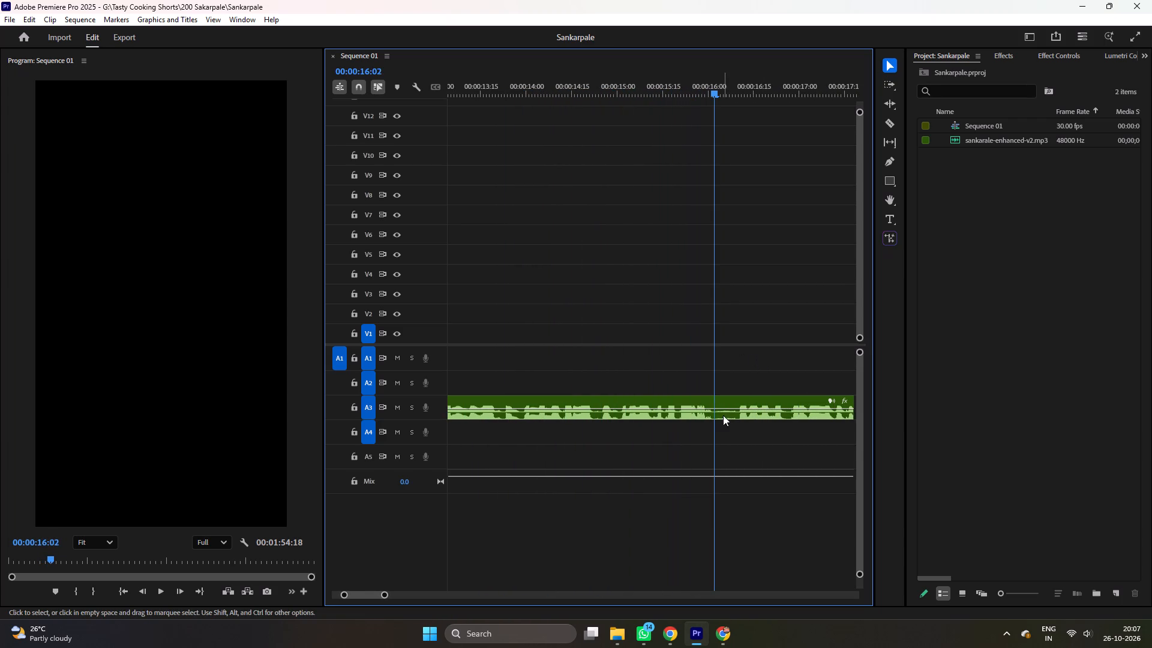
pyautogui.press('c')
pyautogui.click(717, 413)
pyautogui.click(736, 419)
pyautogui.press('v')
pyautogui.click(721, 418)
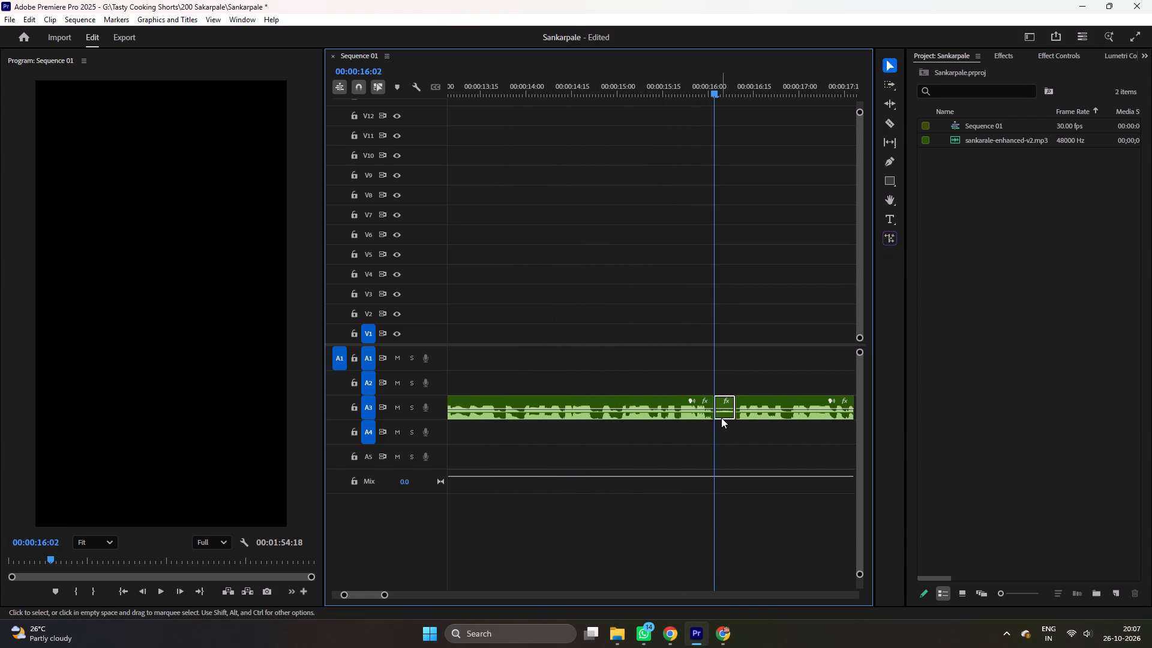
pyautogui.press('Delete')
pyautogui.rightClick(721, 418)
pyautogui.click(726, 421)
pyautogui.hotkey('ctrl', 's')
# Play on to the following pause, cut it out from about 00:00:18:18 to 00:00:18:26, close the gap, and save.
pyautogui.hotkey('ctrl', 'space')
pyautogui.scroll(-8, 764, 360)
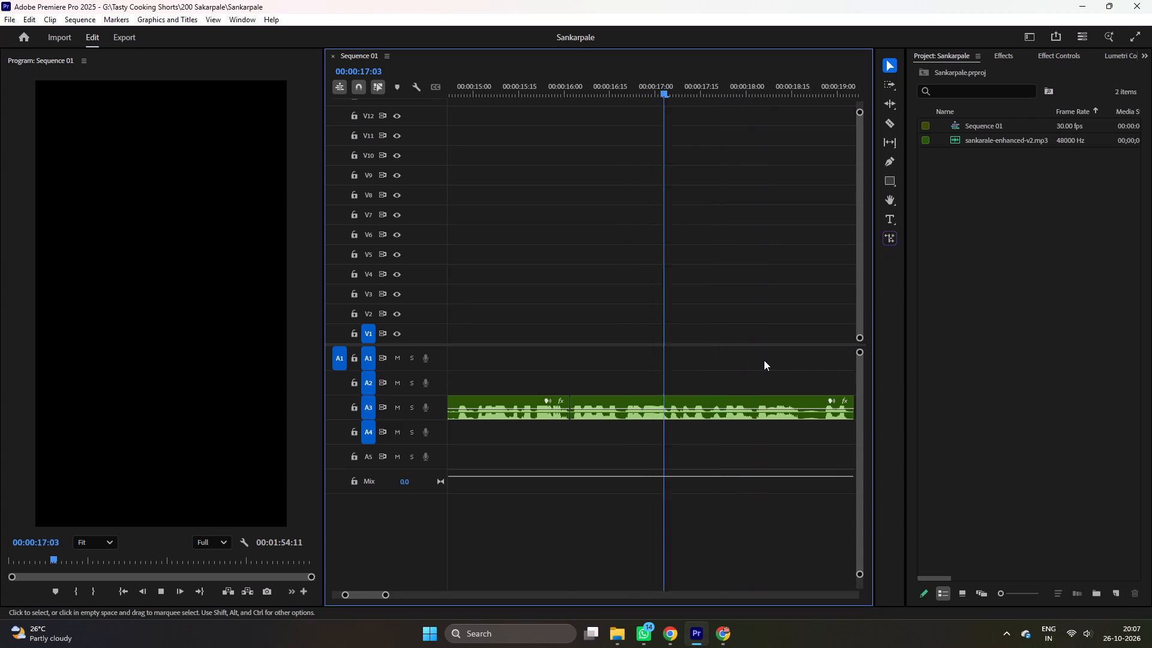
pyautogui.scroll(-7, 764, 360)
pyautogui.press('space')
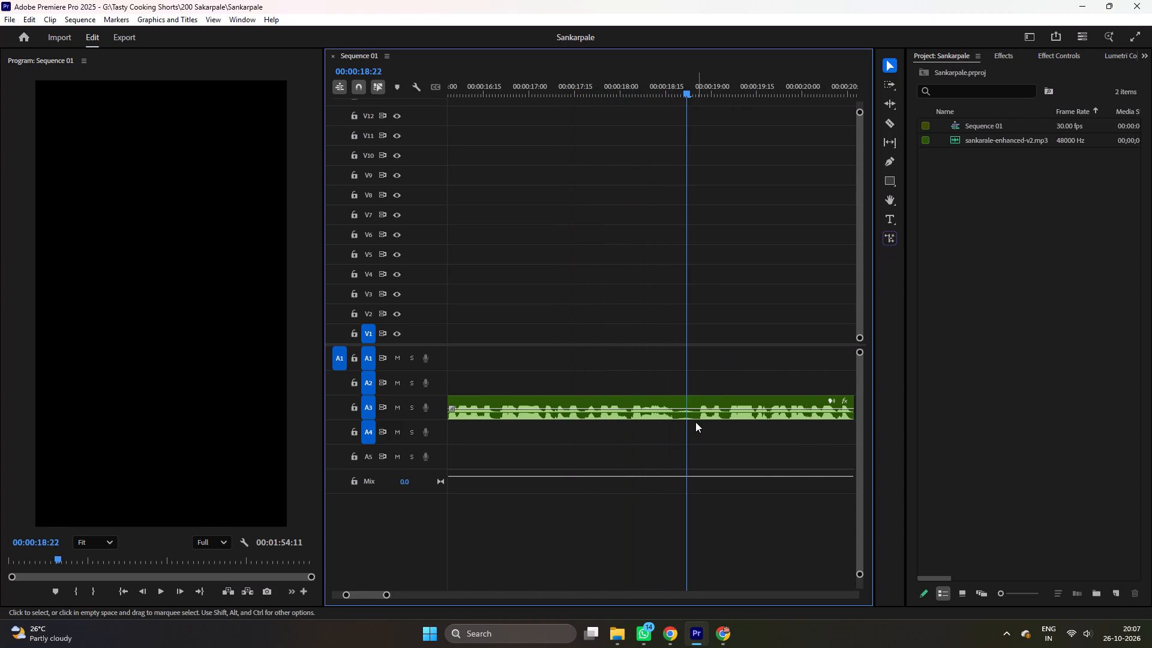
pyautogui.press('c')
pyautogui.click(676, 418)
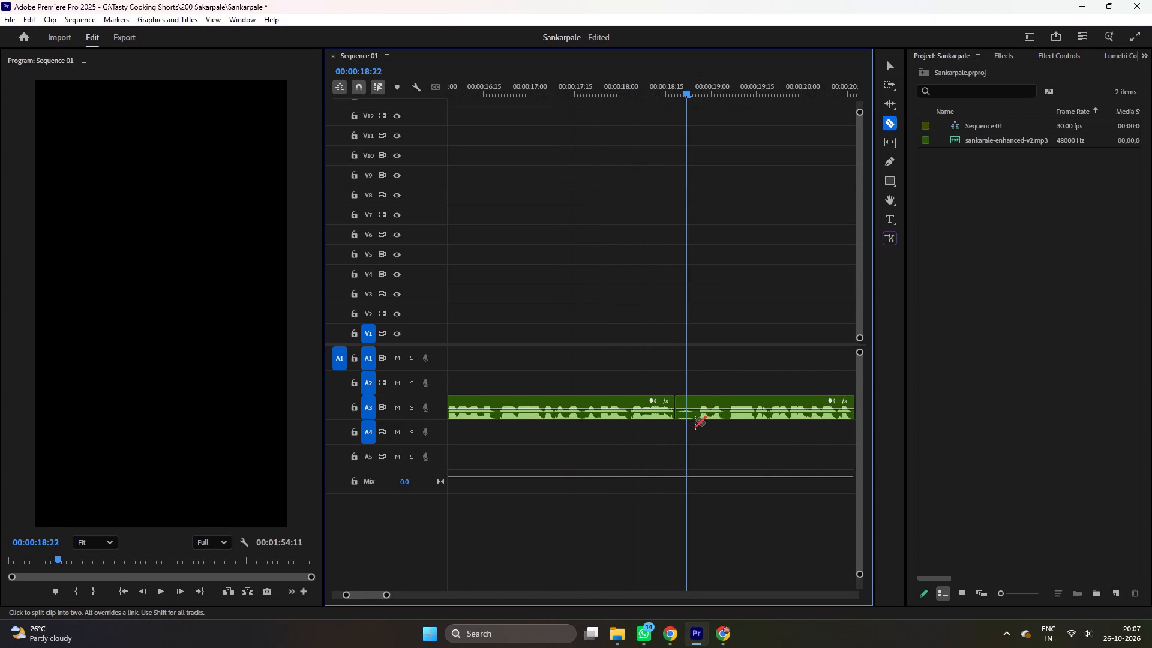
pyautogui.click(699, 417)
pyautogui.press('v')
pyautogui.click(688, 421)
pyautogui.click(687, 415)
pyautogui.press('Delete')
pyautogui.rightClick(687, 415)
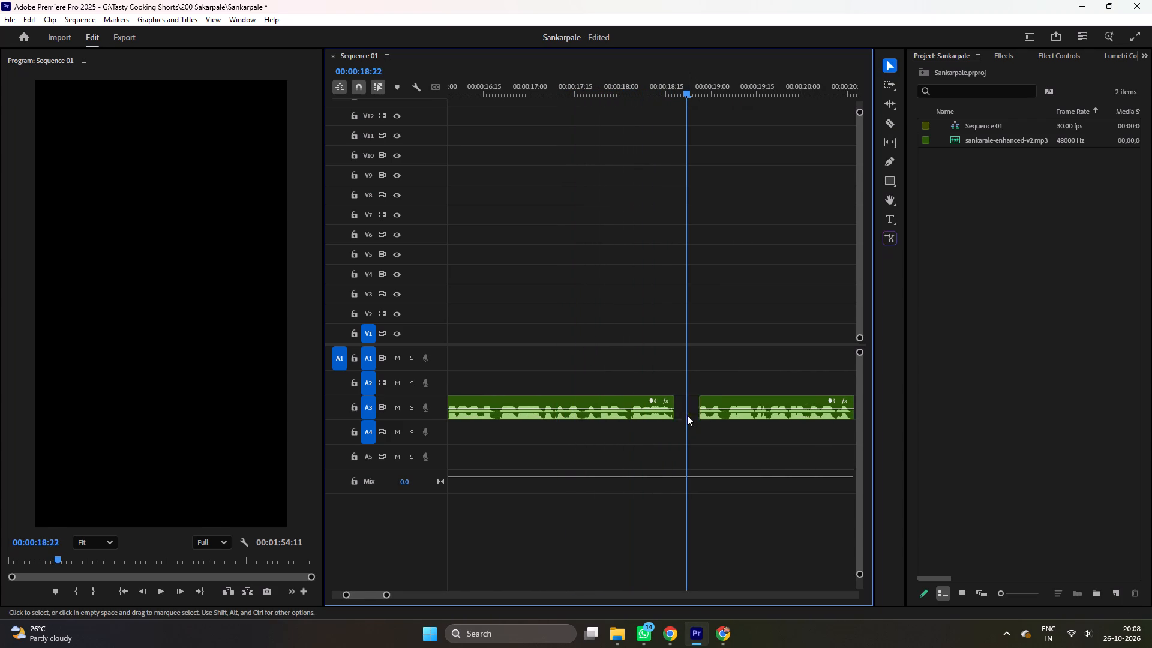
pyautogui.click(703, 424)
pyautogui.hotkey('ctrl', 's')
# Play past the next narration pause, cut it out from about 00:00:22:01 to 00:00:22:09, close the gap, and save.
pyautogui.hotkey('ctrl', 'space')
pyautogui.scroll(-7, 737, 366)
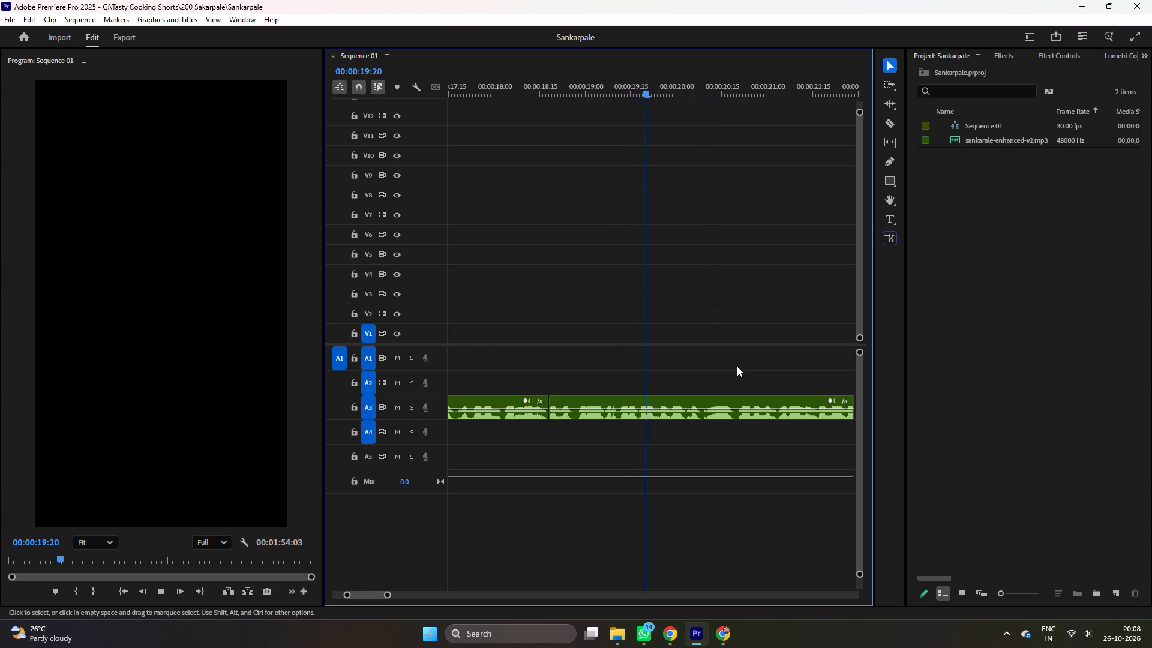
pyautogui.scroll(-10, 737, 366)
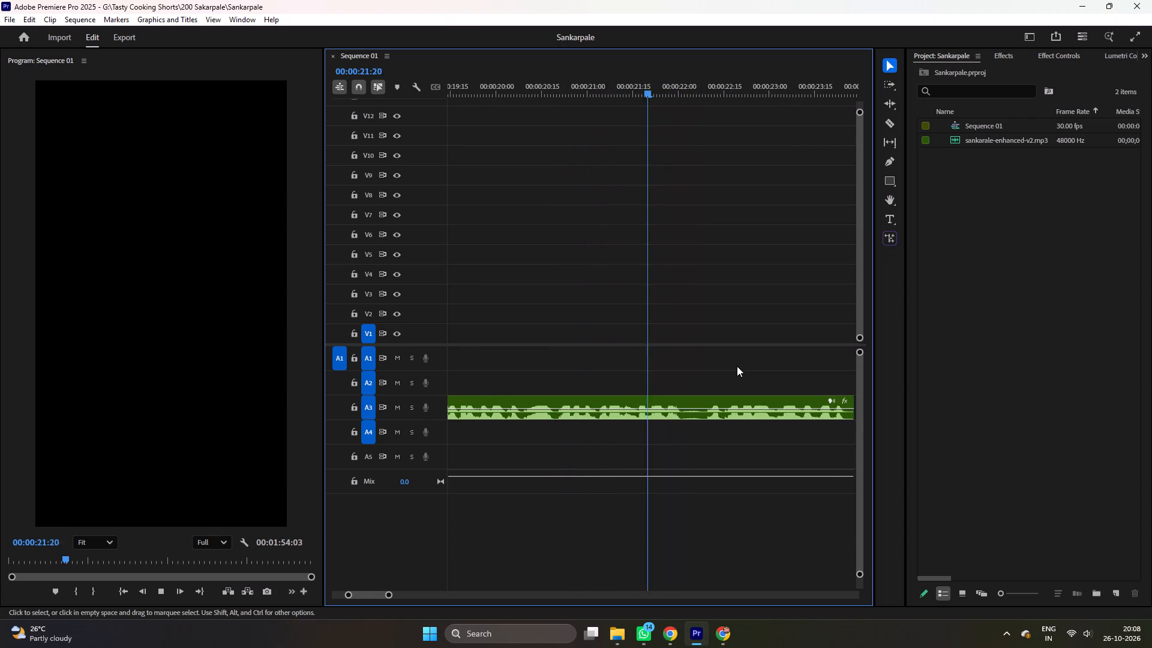
pyautogui.scroll(-4, 737, 366)
pyautogui.press('space')
pyautogui.press('c')
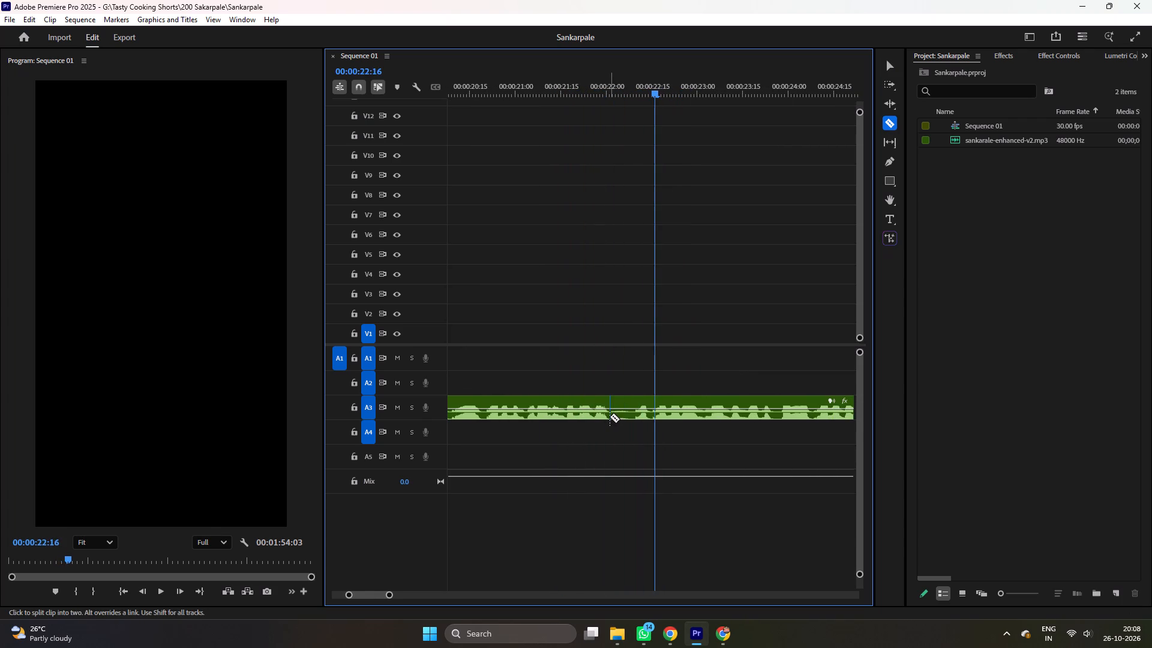
pyautogui.click(610, 416)
pyautogui.click(634, 417)
pyautogui.press('v')
pyautogui.click(615, 416)
pyautogui.press('Delete')
pyautogui.rightClick(615, 416)
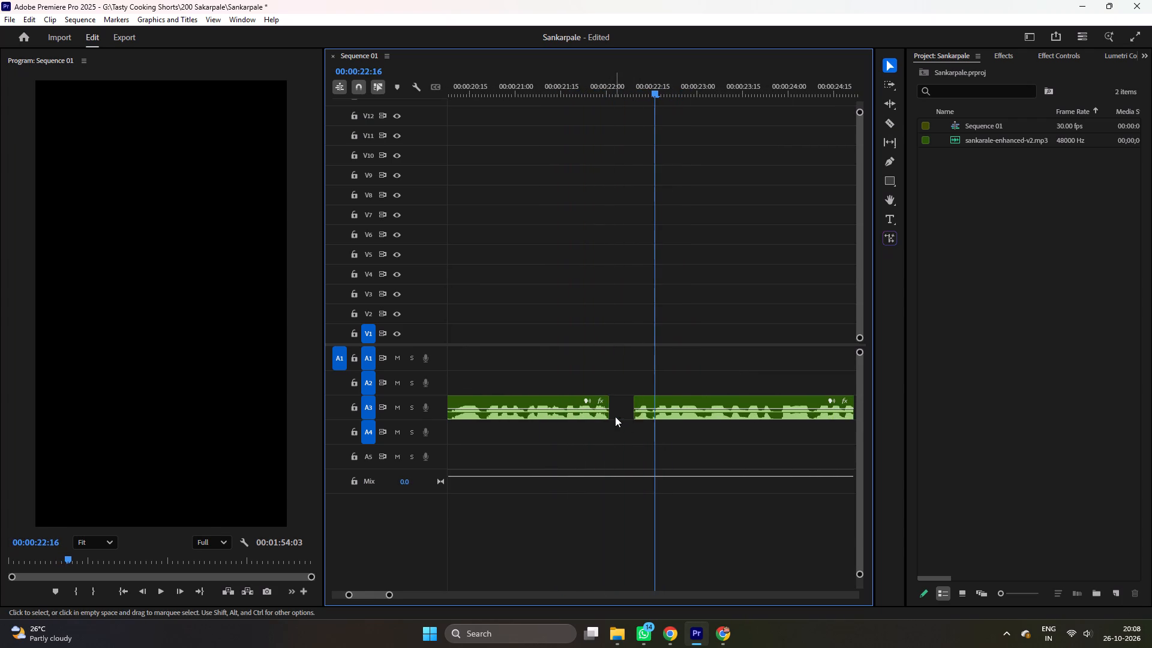
pyautogui.click(623, 422)
pyautogui.hotkey('ctrl', 's')
# Play past the following pause, cut it out from about 00:00:25:29 to 00:00:26:06, close the gap, and save.
pyautogui.hotkey('ctrl', 'space')
pyautogui.scroll(-6, 719, 379)
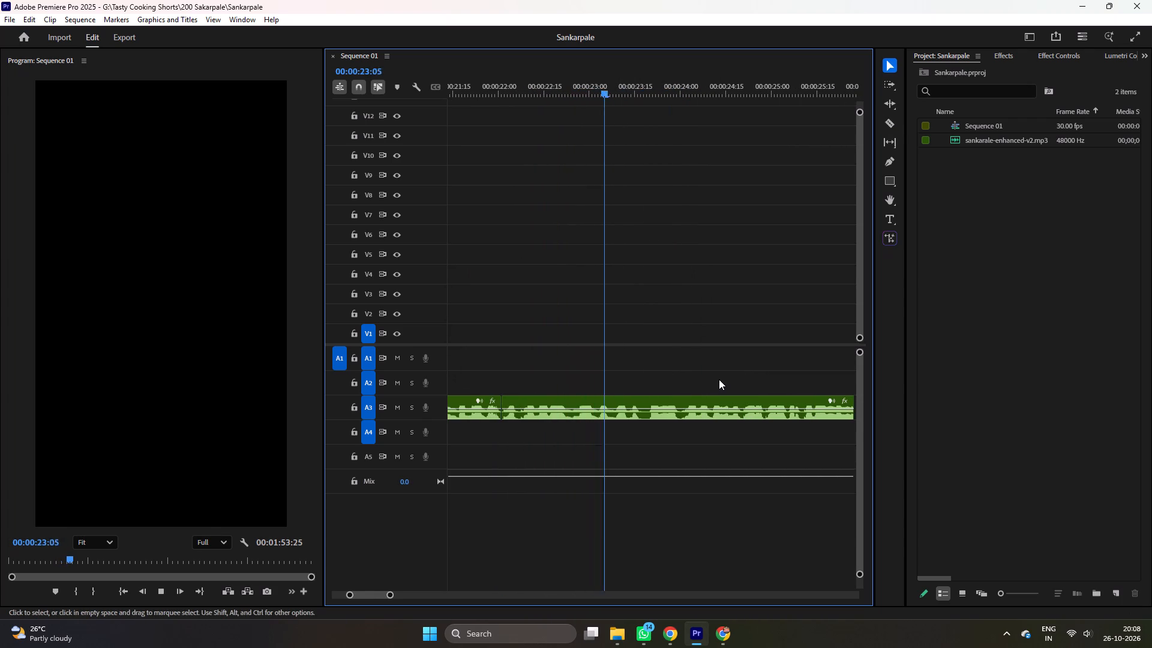
pyautogui.scroll(-6, 719, 379)
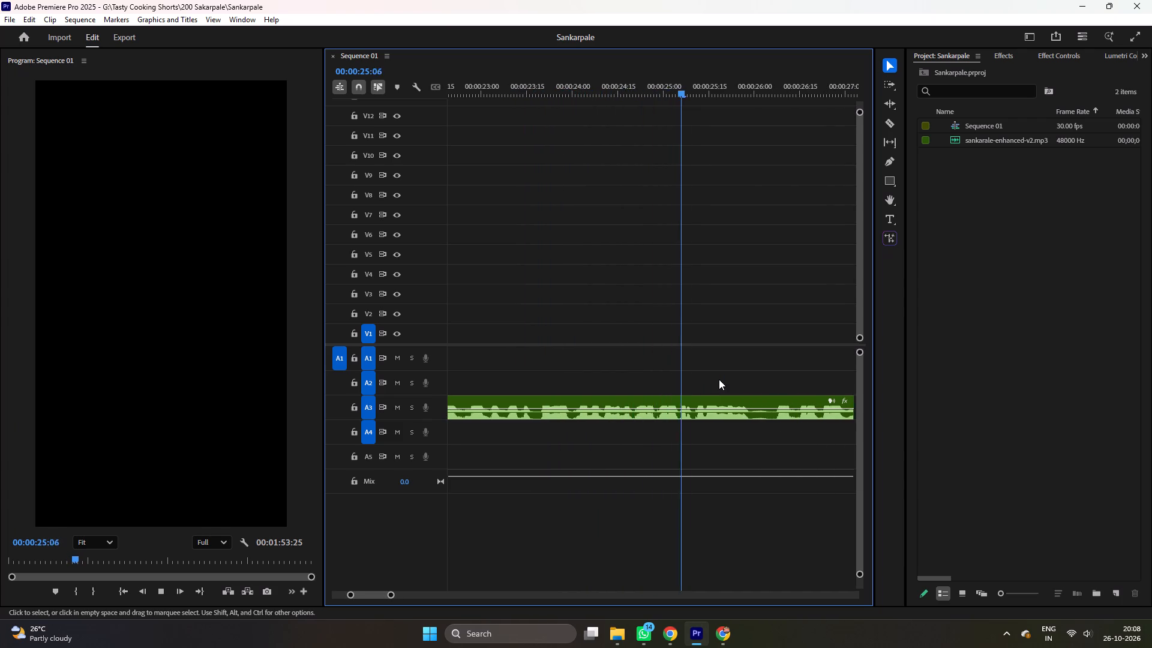
pyautogui.scroll(-6, 719, 379)
pyautogui.press('space')
pyautogui.press('c')
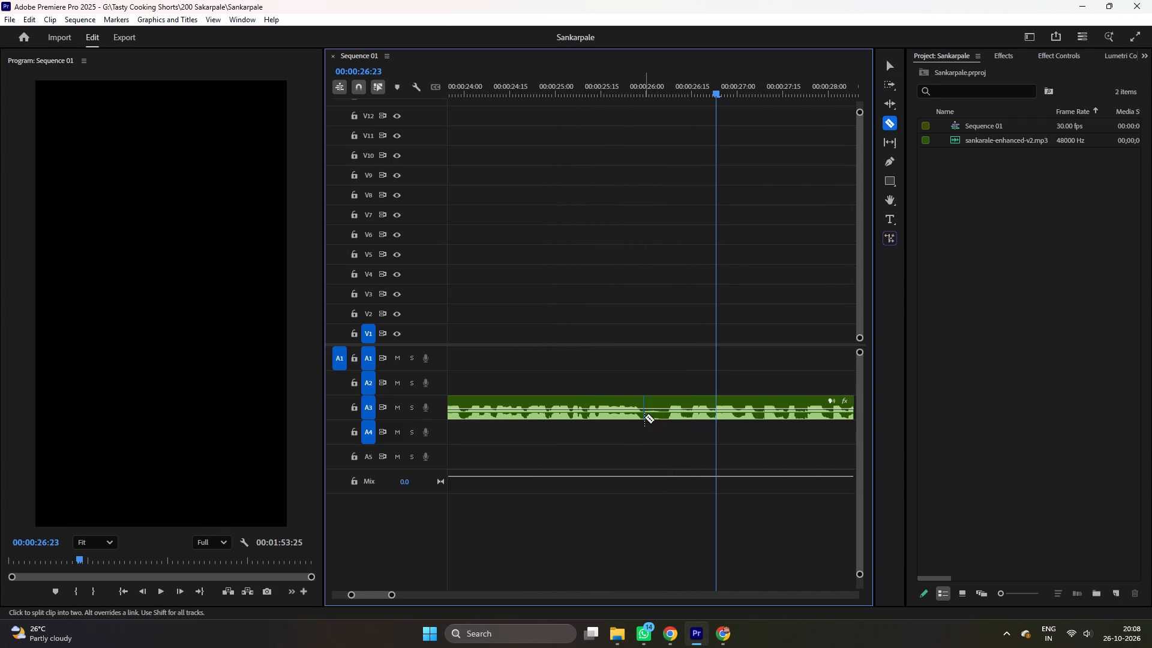
pyautogui.click(644, 416)
pyautogui.click(665, 416)
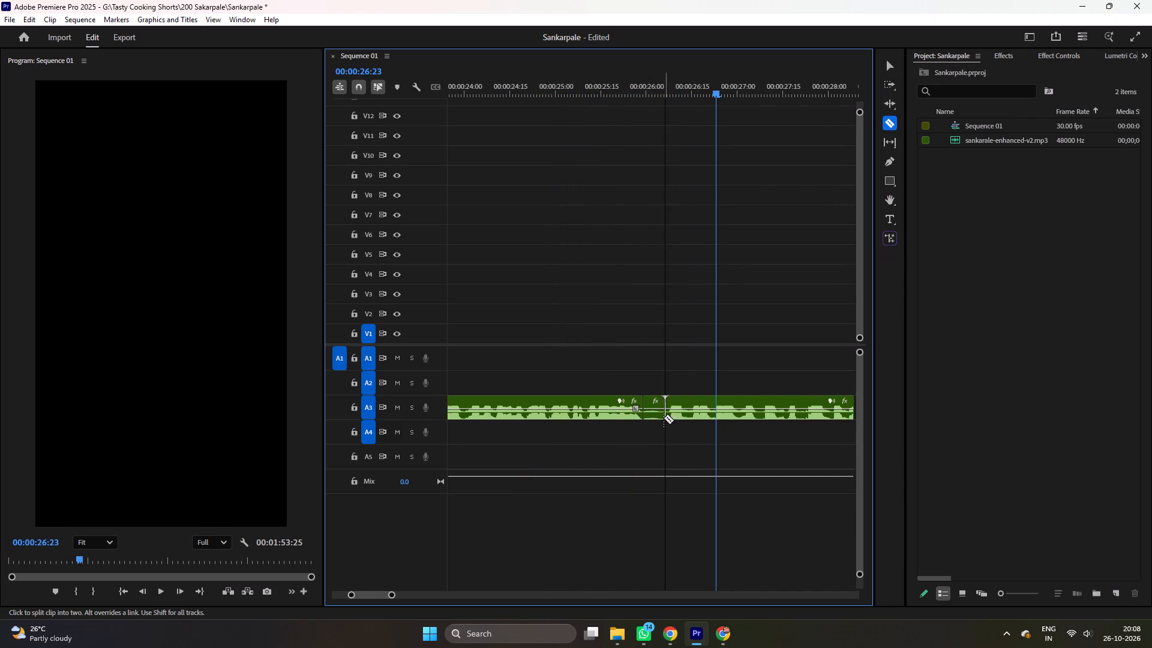
pyautogui.press('v')
pyautogui.click(653, 419)
pyautogui.press('Delete')
pyautogui.rightClick(651, 415)
pyautogui.click(656, 419)
pyautogui.hotkey('ctrl', 's')
# Listen onward, remove the narration section from 00:00:25:29 to about 00:00:31:08, close the gap, and save the project.
pyautogui.hotkey('ctrl', 'space')
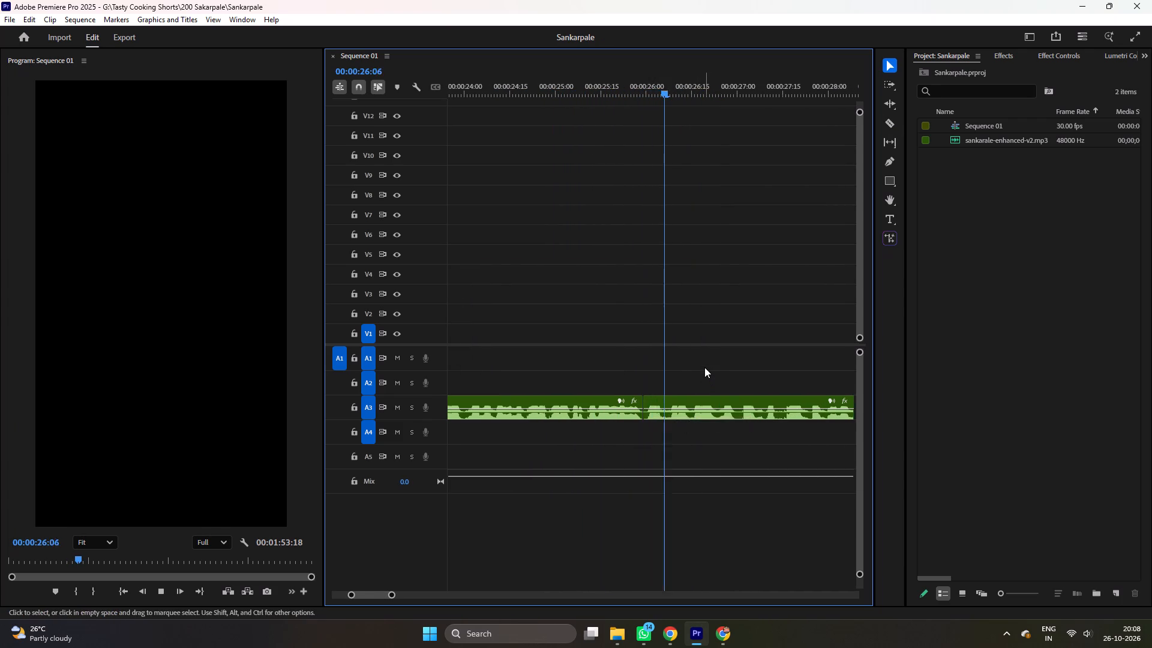
pyautogui.scroll(-12, 704, 367)
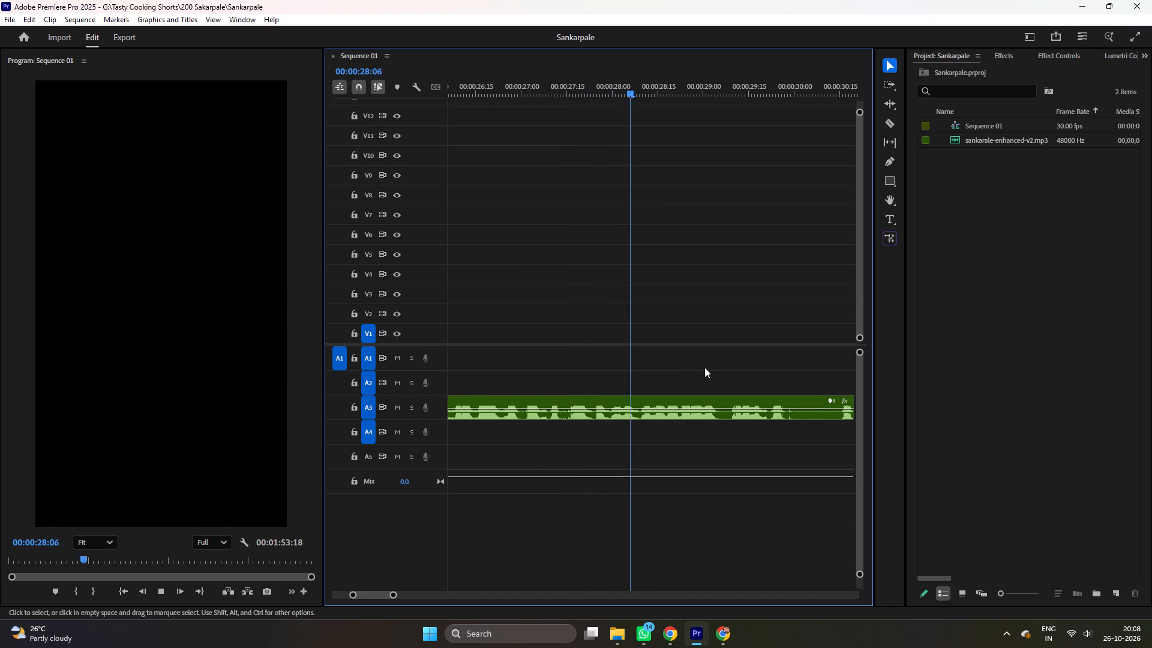
pyautogui.scroll(-4, 704, 367)
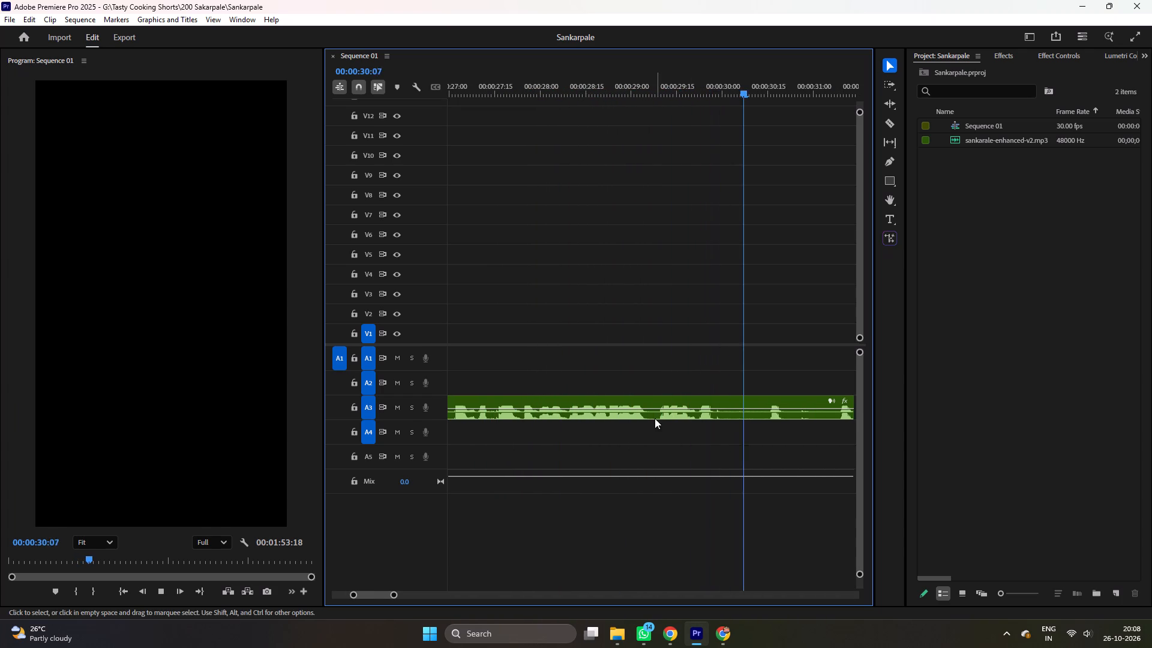
pyautogui.press('space')
pyautogui.press('space')
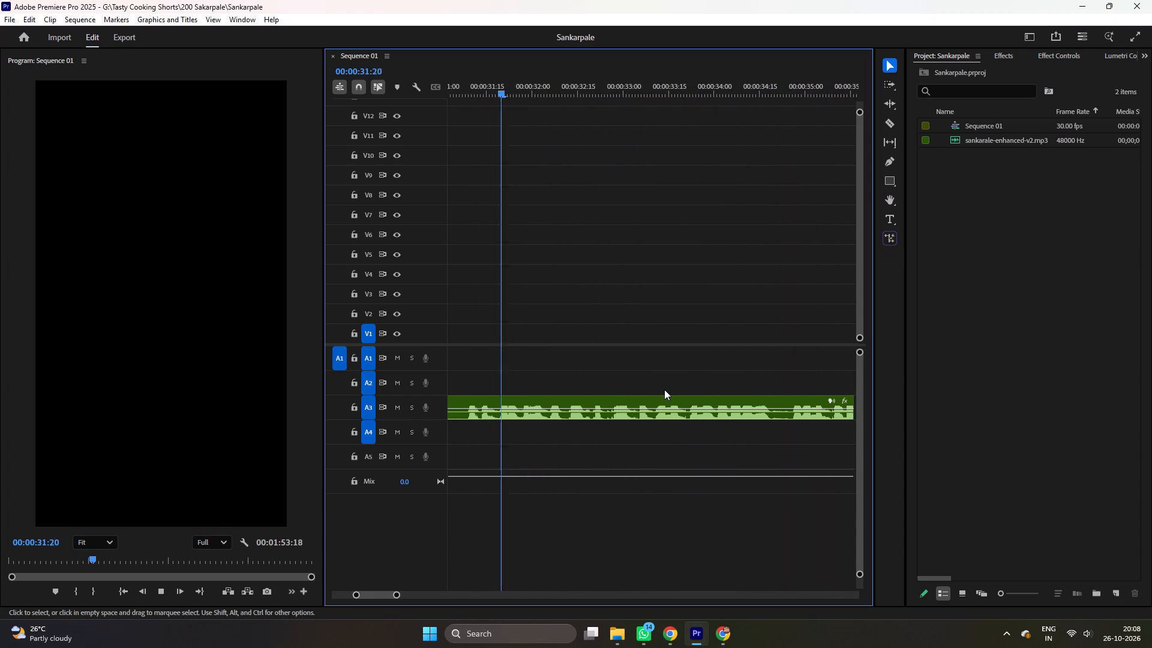
pyautogui.scroll(3, 664, 389)
pyautogui.press('space')
pyautogui.press('c')
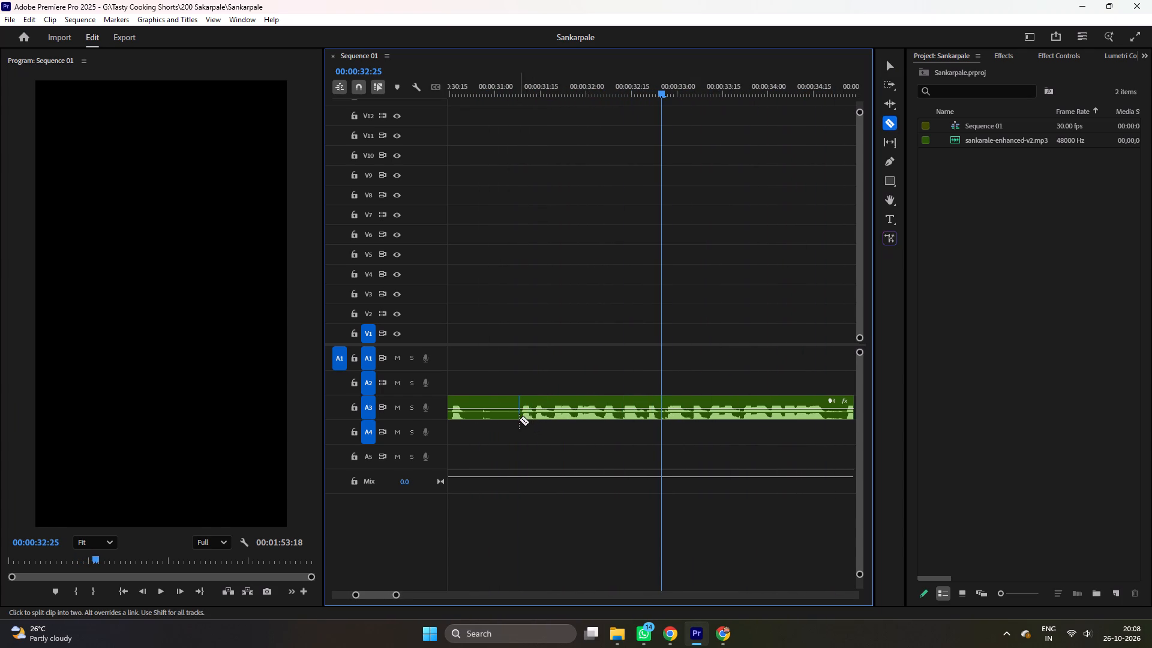
pyautogui.click(519, 419)
pyautogui.press('v')
pyautogui.click(505, 420)
pyautogui.click(499, 413)
pyautogui.press('Delete')
pyautogui.rightClick(499, 413)
pyautogui.click(512, 421)
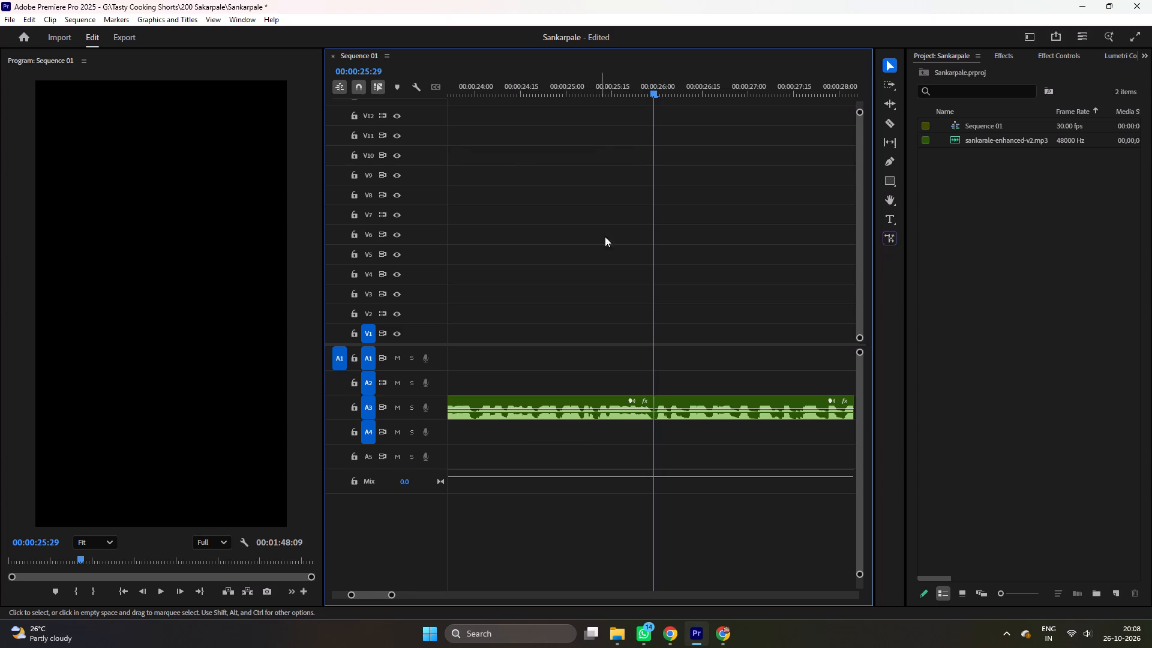
pyautogui.click(608, 91)
pyautogui.hotkey('ctrl', 's')
# Replay across the cut to the next pause, cut it out from 00:00:29:10 to about 00:00:29:16, close the gap, and save.
pyautogui.hotkey('ctrl', 'space')
pyautogui.scroll(-4, 680, 373)
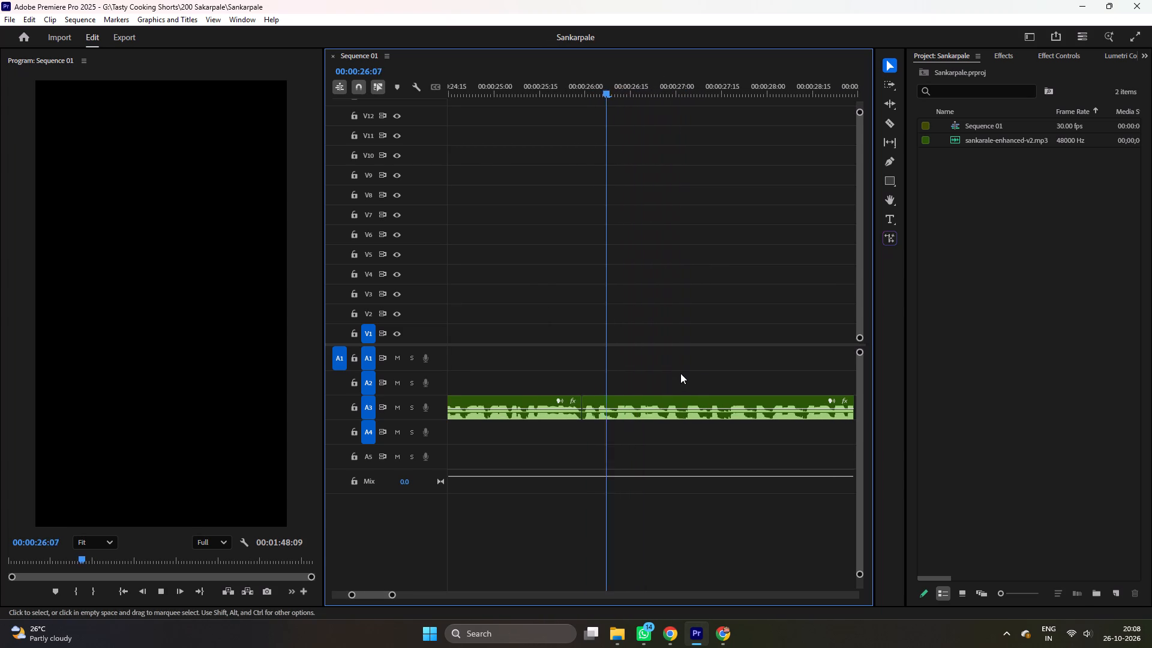
pyautogui.scroll(-7, 680, 373)
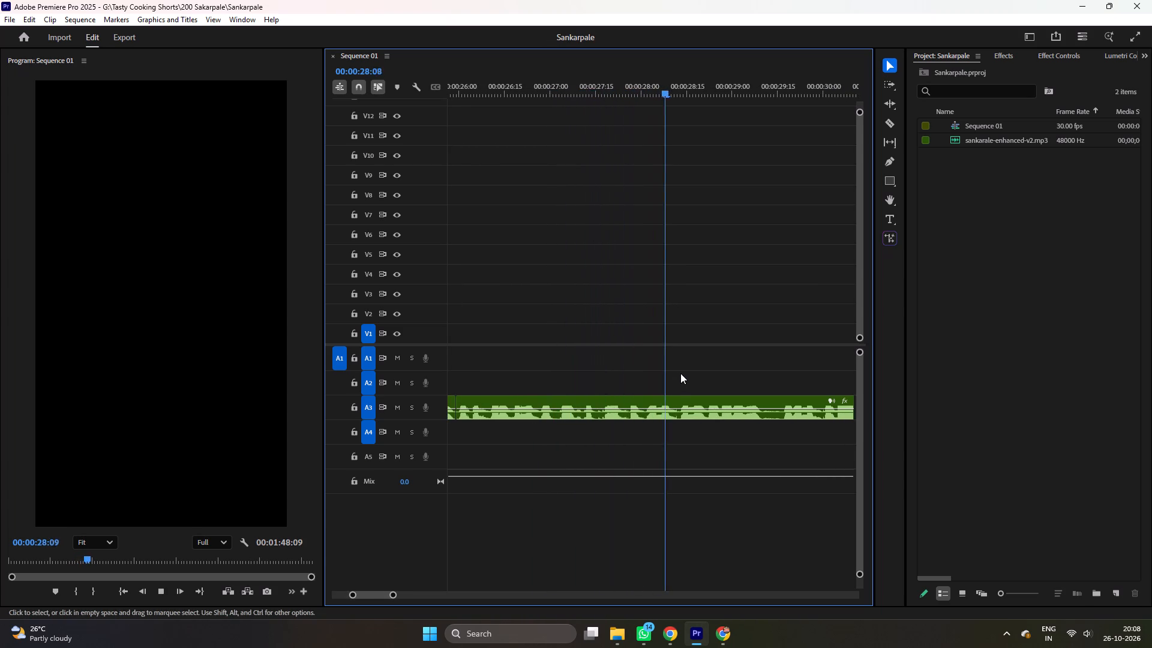
pyautogui.hotkey('ctrl', 's')
pyautogui.press('space')
pyautogui.scroll(-6, 680, 373)
pyautogui.press('space')
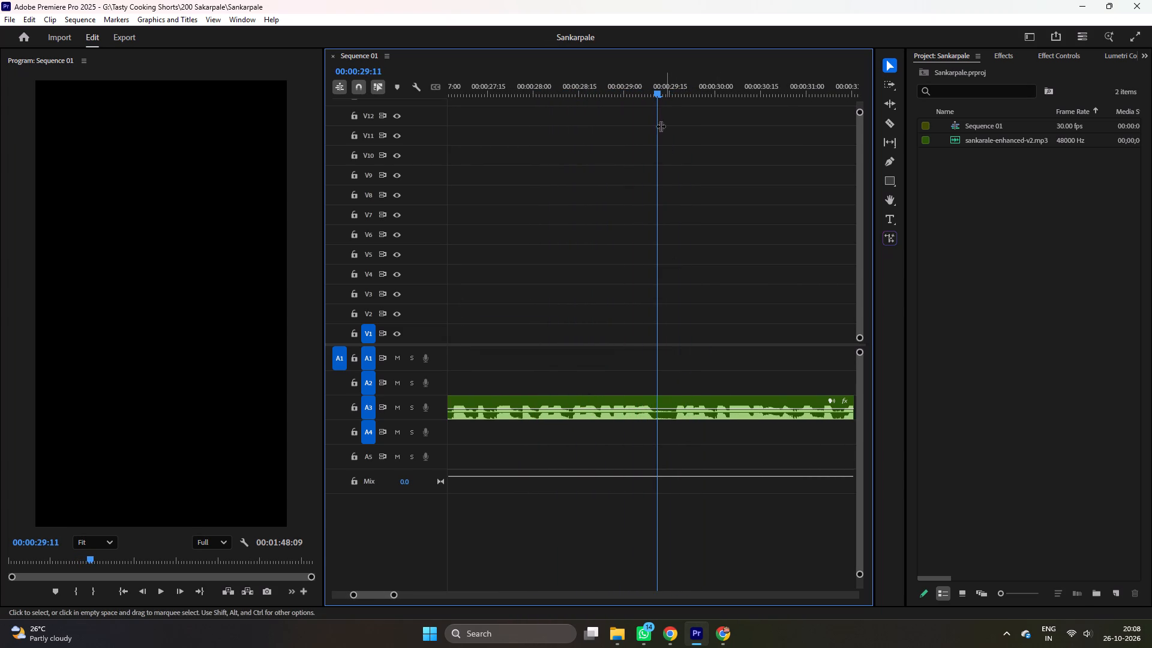
pyautogui.click(658, 86)
pyautogui.press('c')
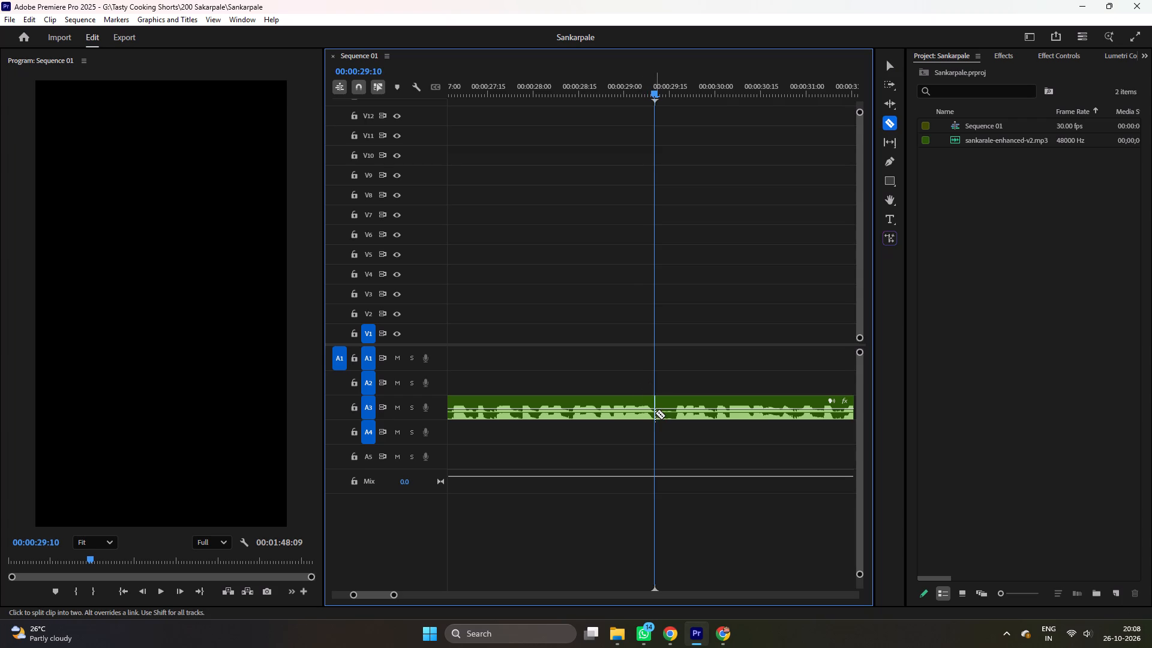
pyautogui.click(655, 413)
pyautogui.click(674, 417)
pyautogui.press('v')
pyautogui.click(665, 418)
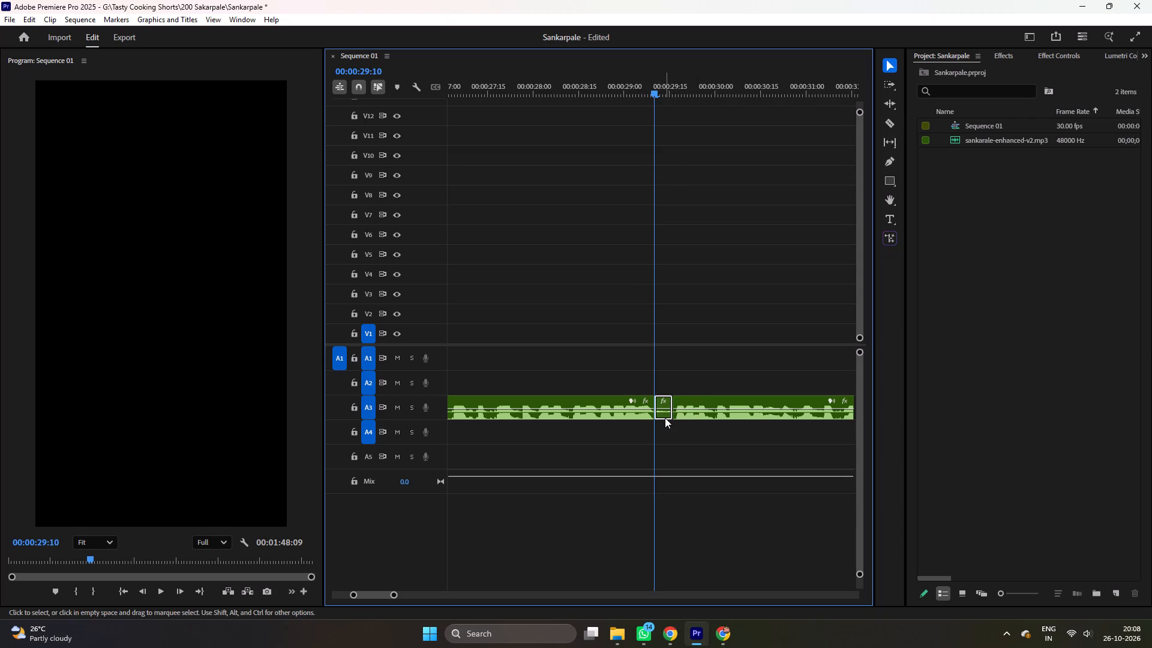
pyautogui.press('Delete')
pyautogui.rightClick(665, 418)
pyautogui.click(673, 424)
pyautogui.hotkey('ctrl', 's')
# Play on to the next narration pause, cut it out from 00:00:32:27 to about 00:00:33:03, close the gap, and save.
pyautogui.hotkey('ctrl', 'space')
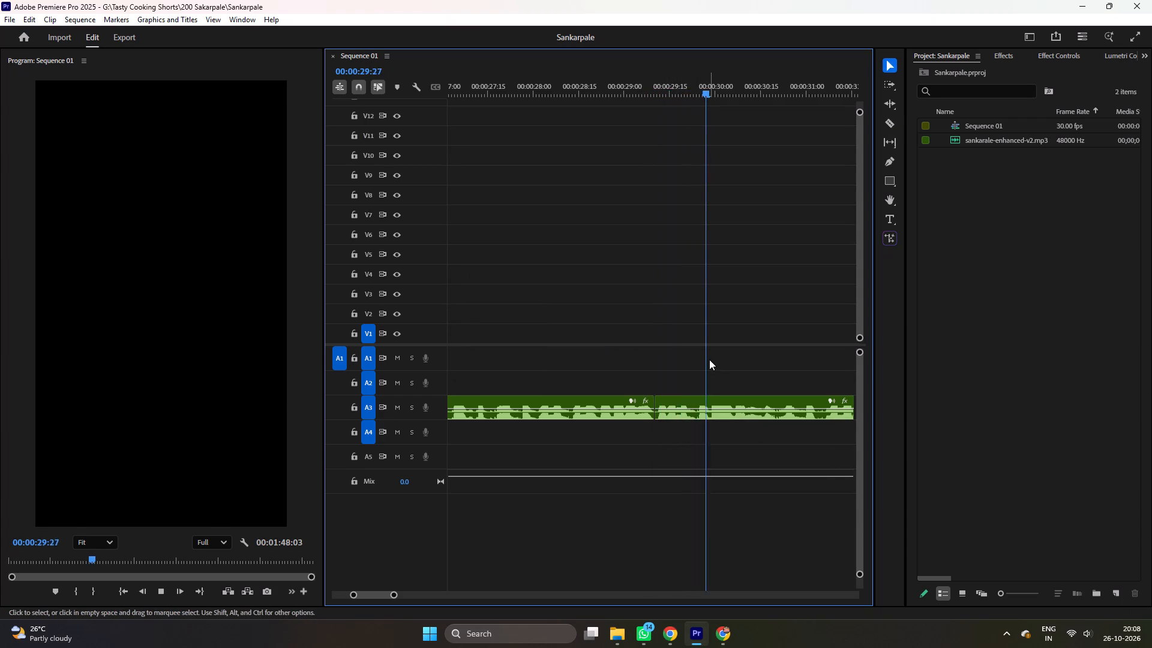
pyautogui.scroll(-17, 709, 359)
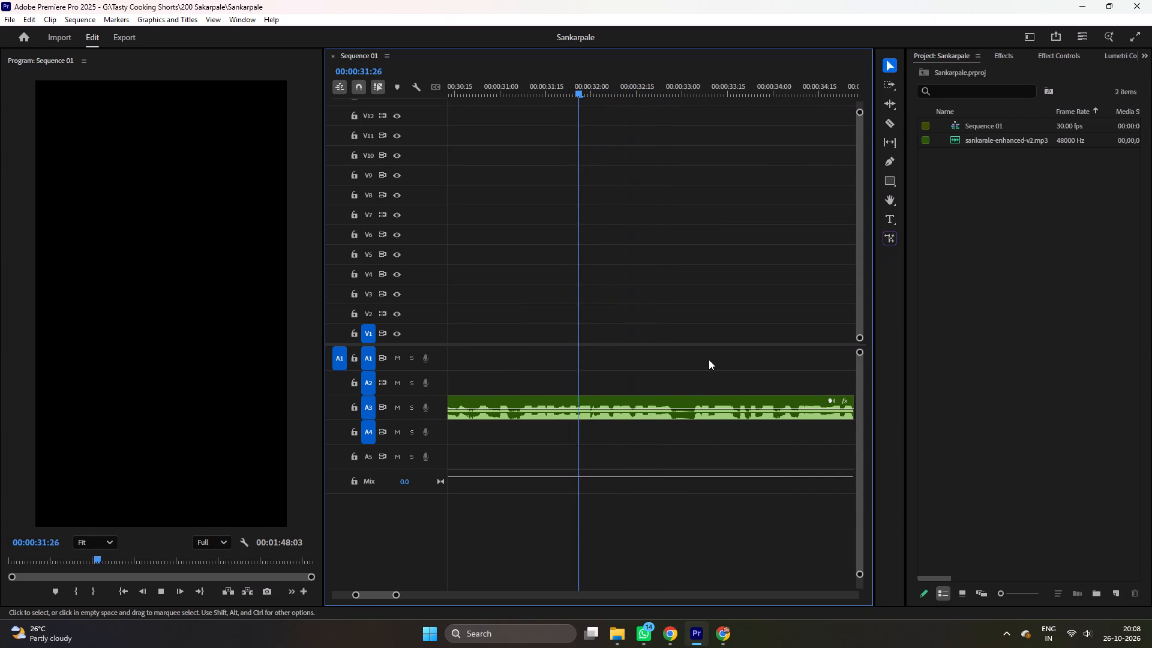
pyautogui.press('space')
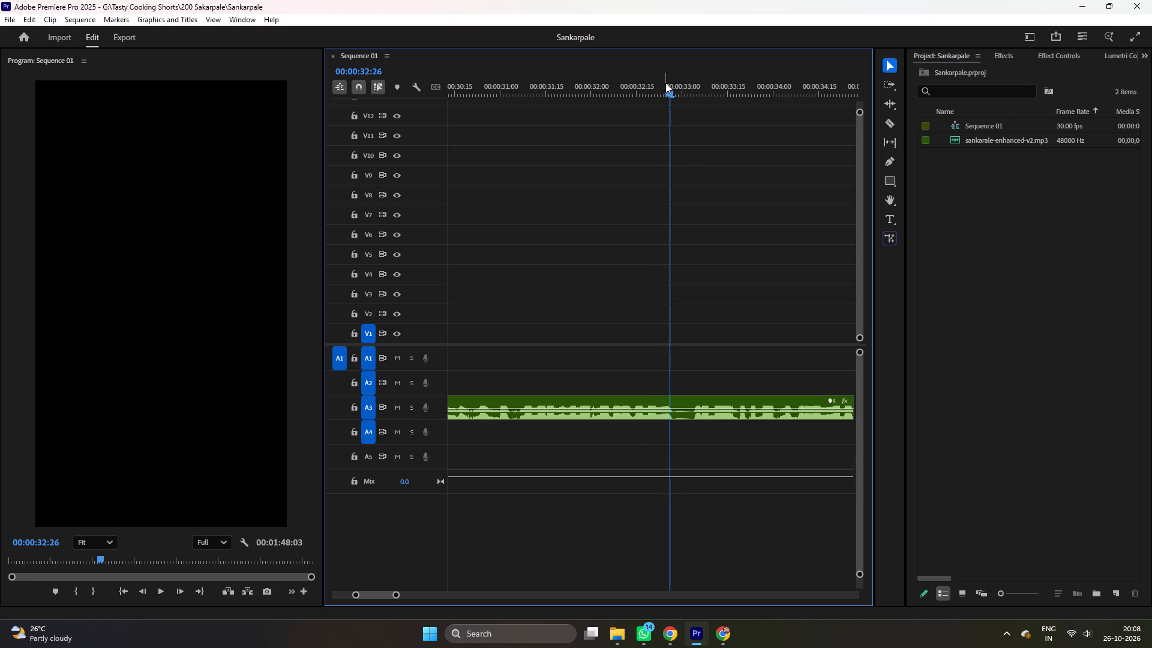
pyautogui.moveTo(667, 87); pyautogui.dragTo(672, 88)
pyautogui.press('c')
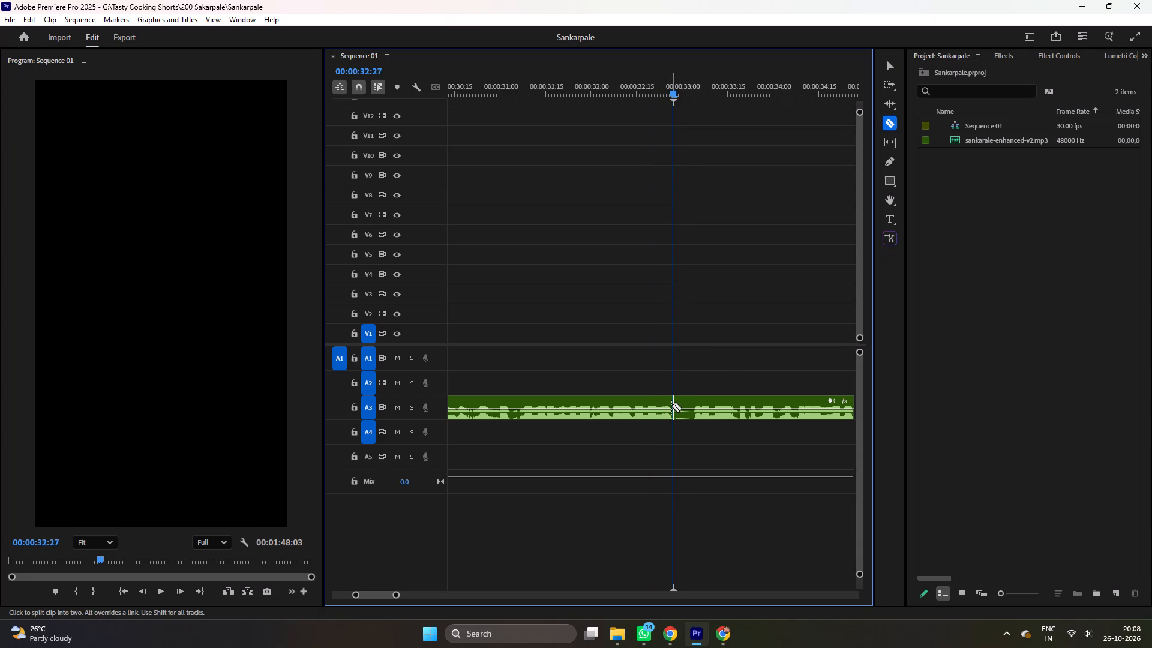
pyautogui.click(671, 406)
pyautogui.click(691, 416)
pyautogui.press('v')
pyautogui.click(685, 417)
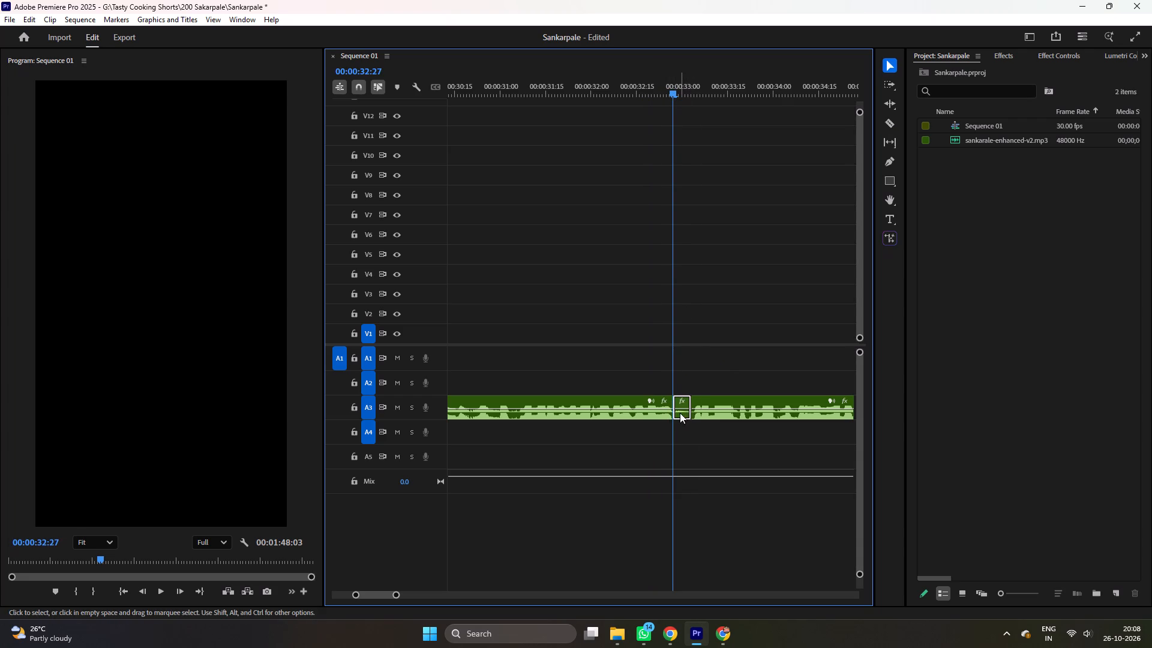
pyautogui.press('Delete')
pyautogui.rightClick(680, 413)
pyautogui.click(688, 416)
pyautogui.hotkey('ctrl', 's')
# Play on to the next narration pause, cut it out from about 00:00:35:11 to 00:00:35:15, close the gap, and save.
pyautogui.hotkey('ctrl', 'space')
pyautogui.scroll(-7, 727, 361)
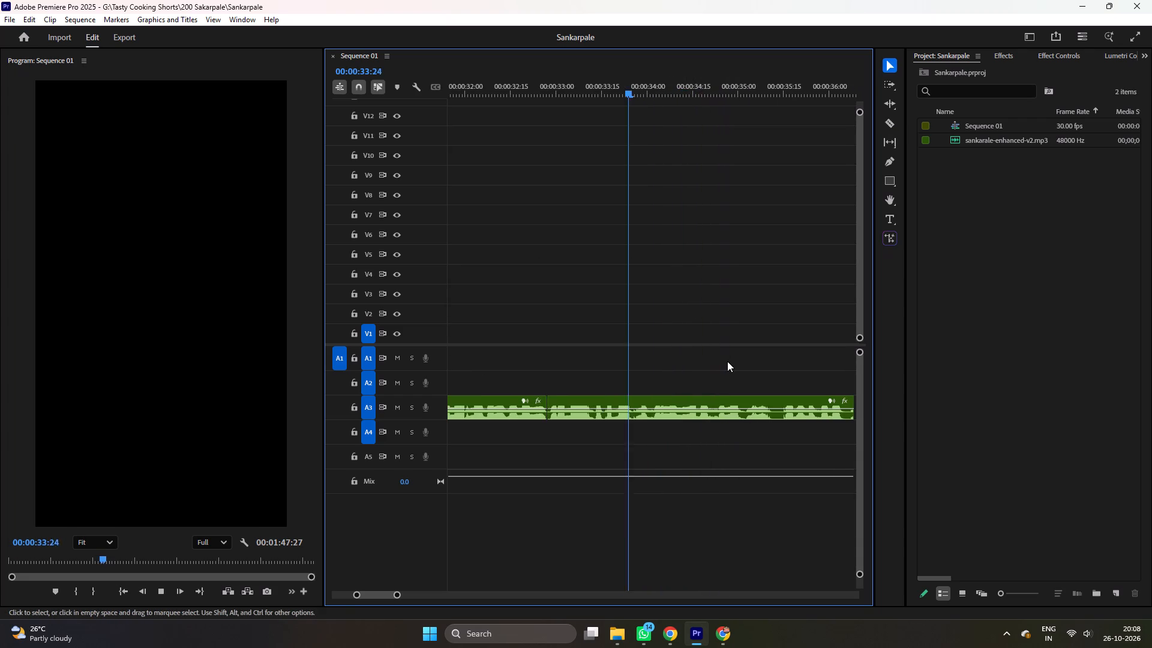
pyautogui.scroll(-7, 727, 361)
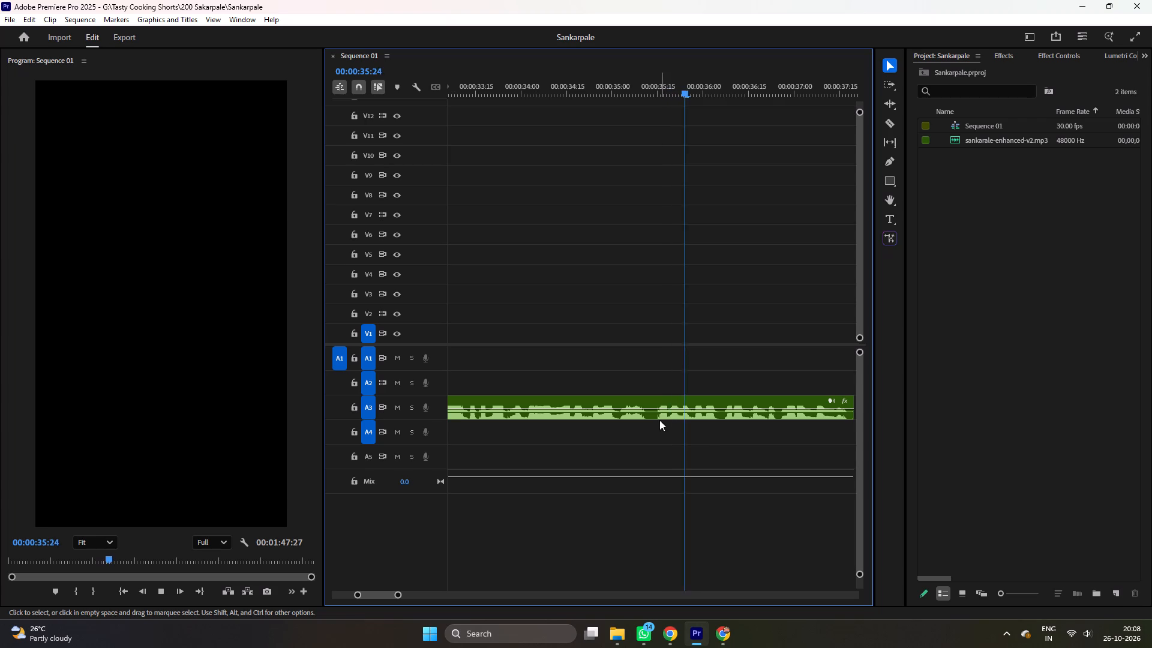
pyautogui.press('space')
pyautogui.press('c')
pyautogui.click(647, 415)
pyautogui.click(657, 417)
pyautogui.press('v')
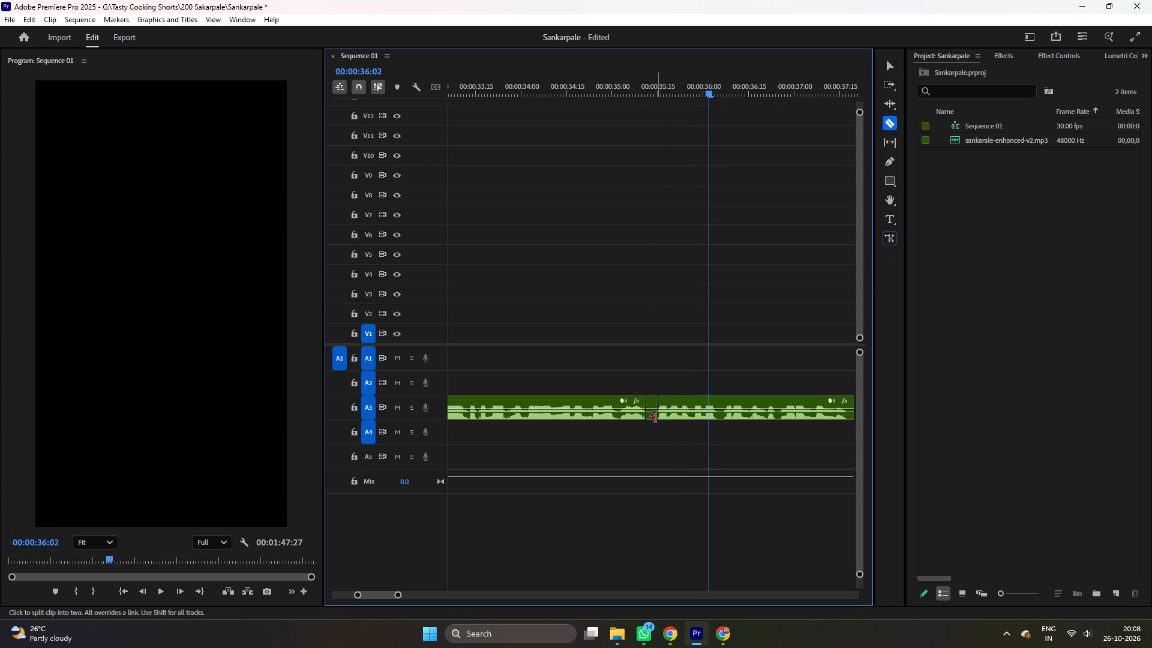
pyautogui.click(653, 416)
pyautogui.press('Delete')
pyautogui.rightClick(652, 415)
pyautogui.click(662, 420)
pyautogui.hotkey('ctrl', 's')
# Replay across the cut to the following pause, cut it out from 00:00:37:13 to about 00:00:37:22, close the gap, and save.
pyautogui.hotkey('ctrl', 'space')
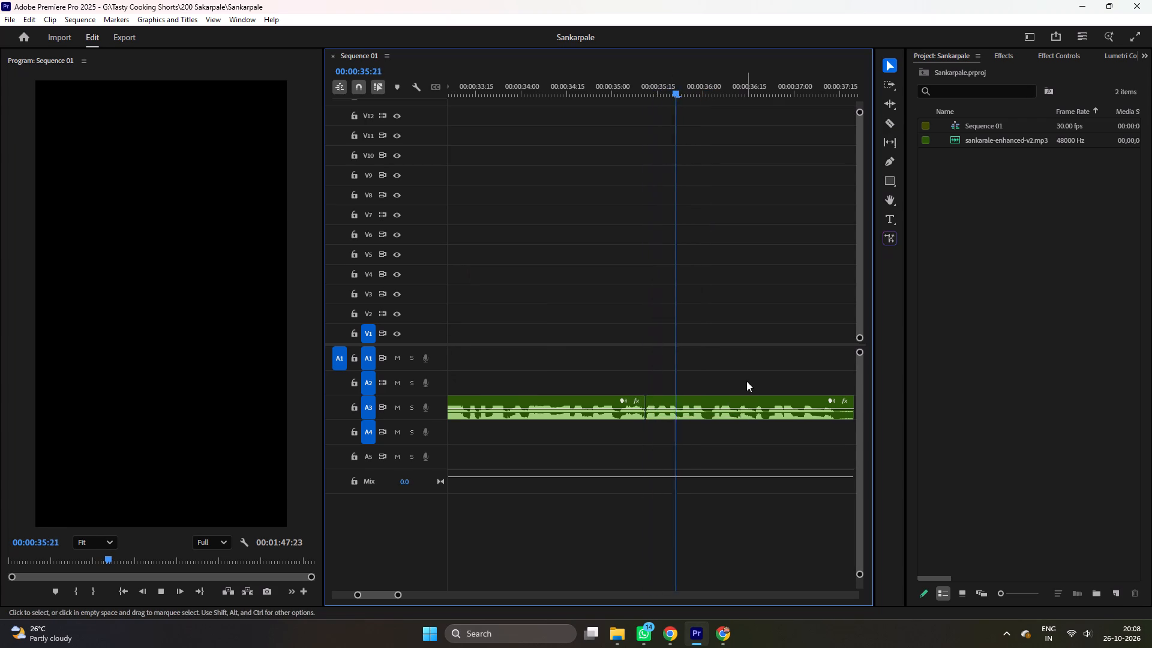
pyautogui.scroll(-7, 746, 381)
pyautogui.press('space')
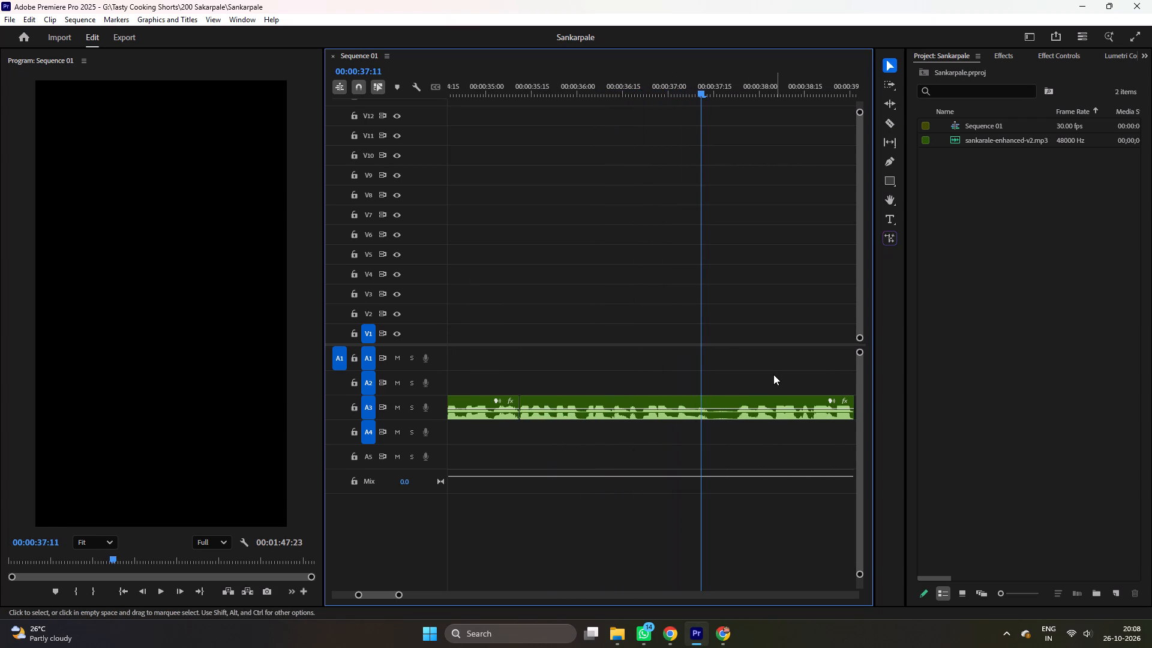
pyautogui.moveTo(706, 88); pyautogui.dragTo(710, 93)
pyautogui.press('c')
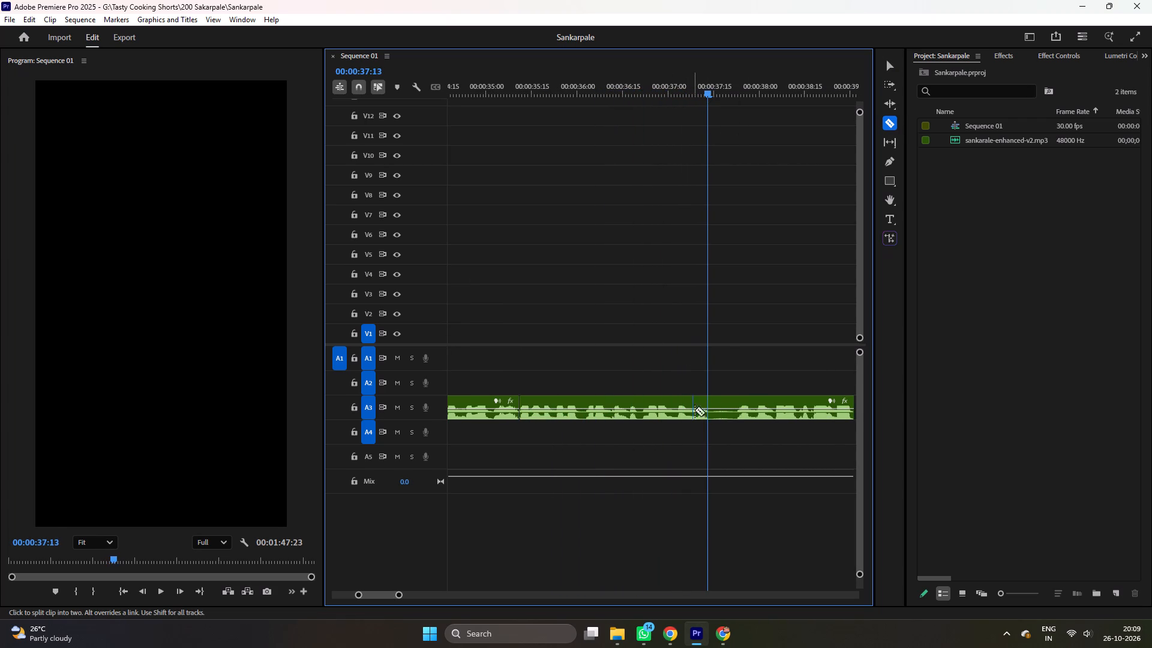
pyautogui.click(707, 413)
pyautogui.click(735, 418)
pyautogui.press('v')
pyautogui.click(721, 417)
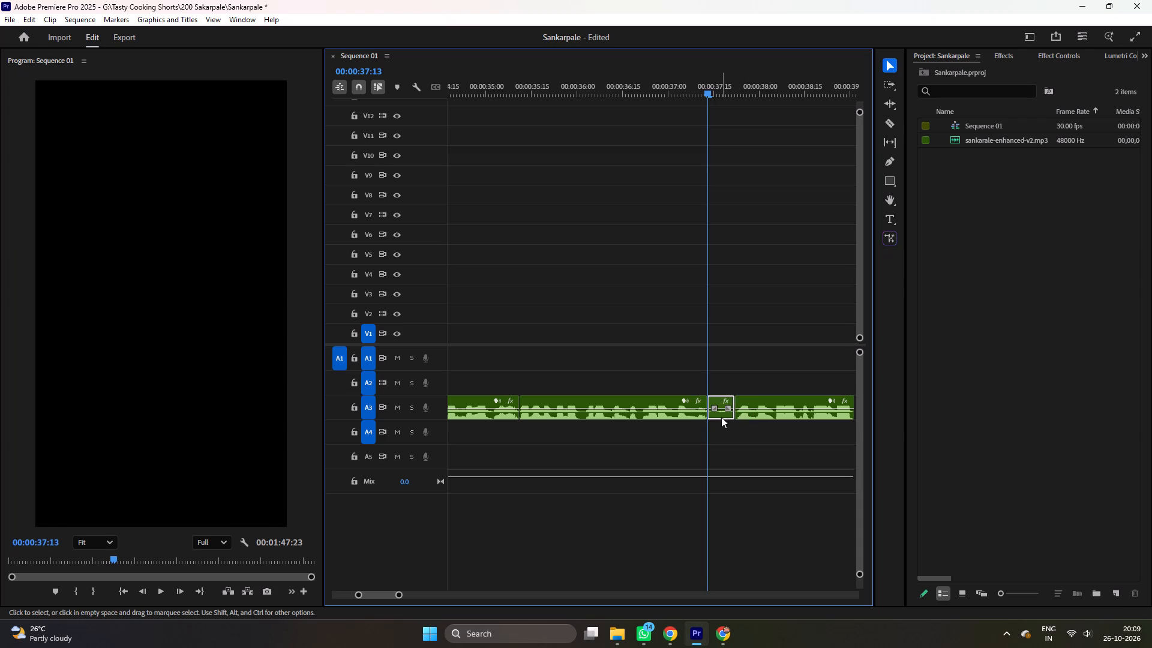
pyautogui.press('Delete')
pyautogui.rightClick(721, 417)
pyautogui.click(724, 421)
pyautogui.hotkey('ctrl', 's')
# Listen onward, split the narration at about 00:00:39:26 and 00:00:41:05, and delete the piece between the two cuts.
pyautogui.hotkey('ctrl', 'space')
pyautogui.scroll(-3, 764, 367)
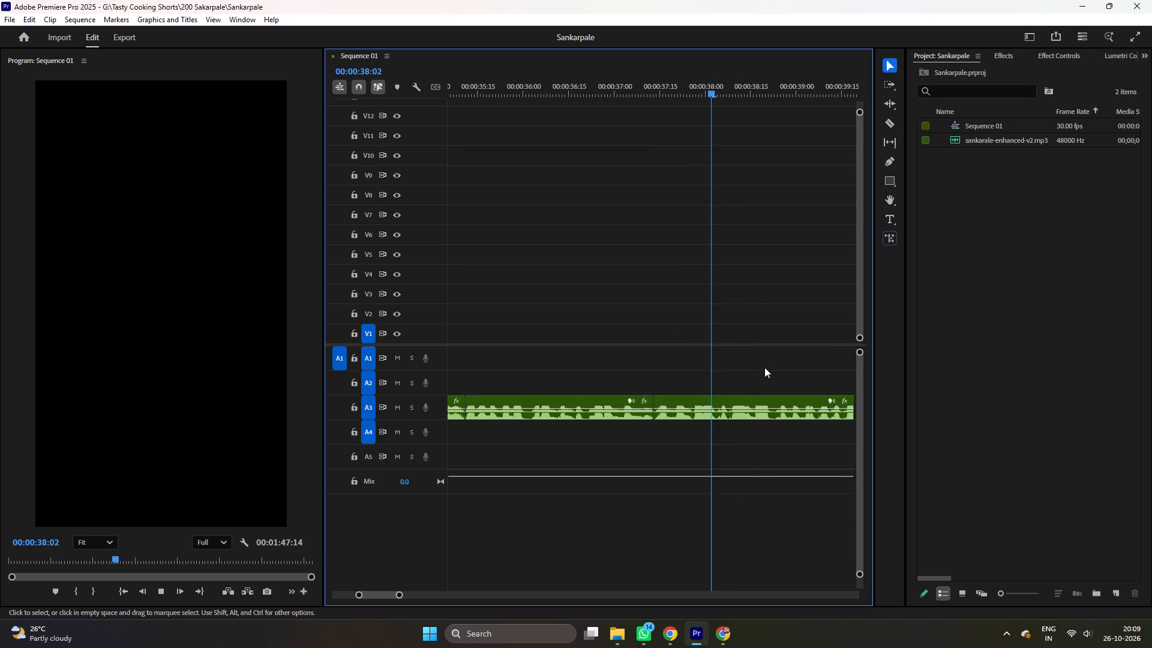
pyautogui.scroll(-11, 764, 367)
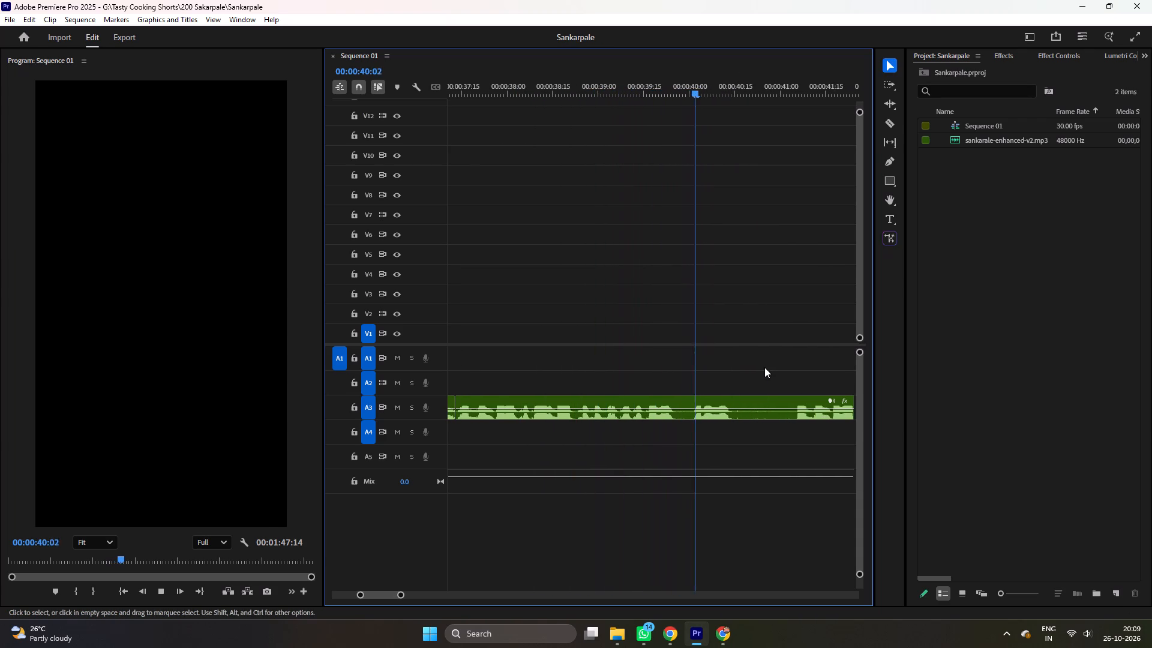
pyautogui.press('c')
pyautogui.click(677, 415)
pyautogui.press('space')
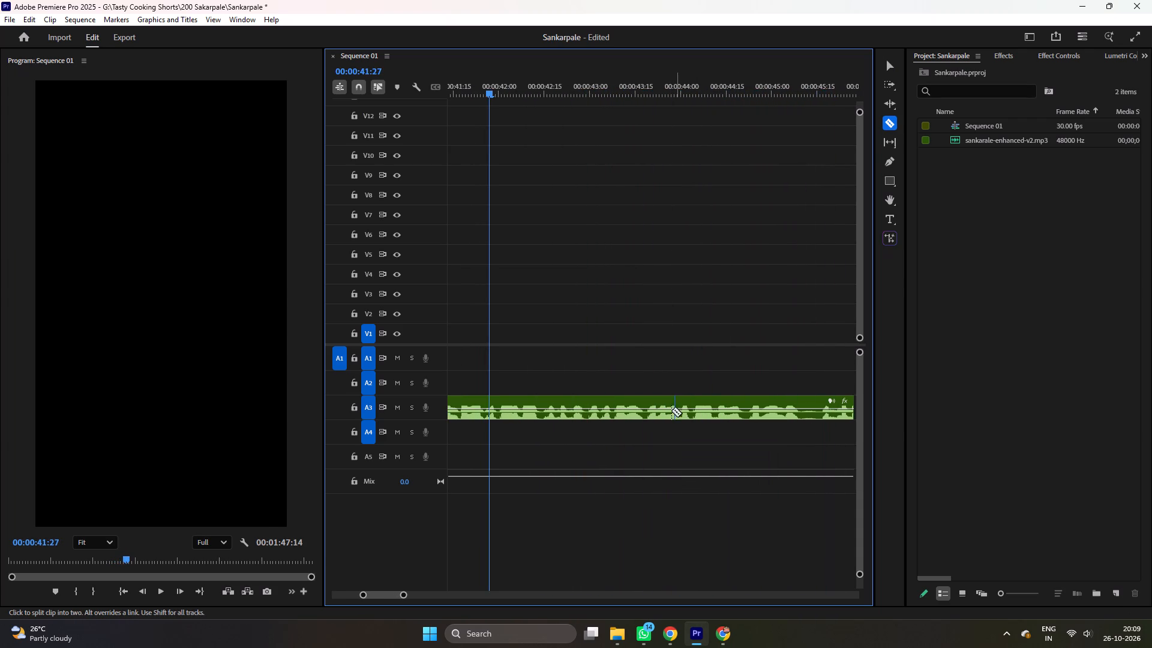
pyautogui.scroll(6, 621, 353)
pyautogui.press('c')
pyautogui.click(530, 413)
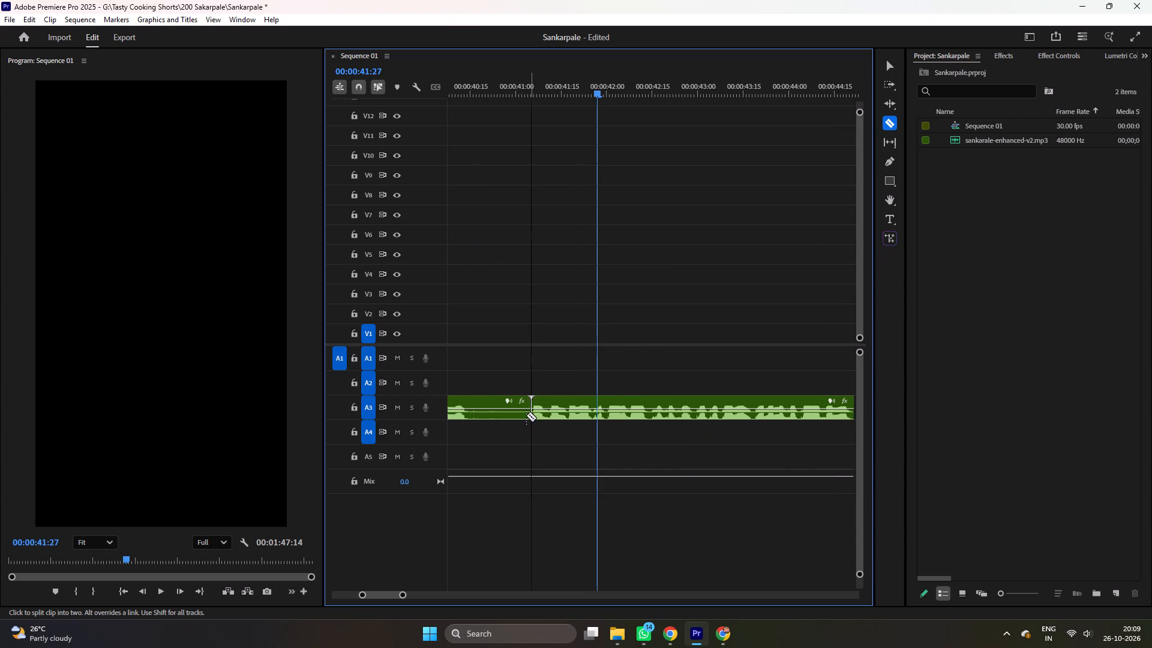
pyautogui.press('v')
pyautogui.click(501, 416)
pyautogui.press('Delete')
# Delete the preceding narration clip from 00:00:37:13 to about 00:00:39:26 as well, close the whole gap, and save the project.
pyautogui.scroll(6, 514, 384)
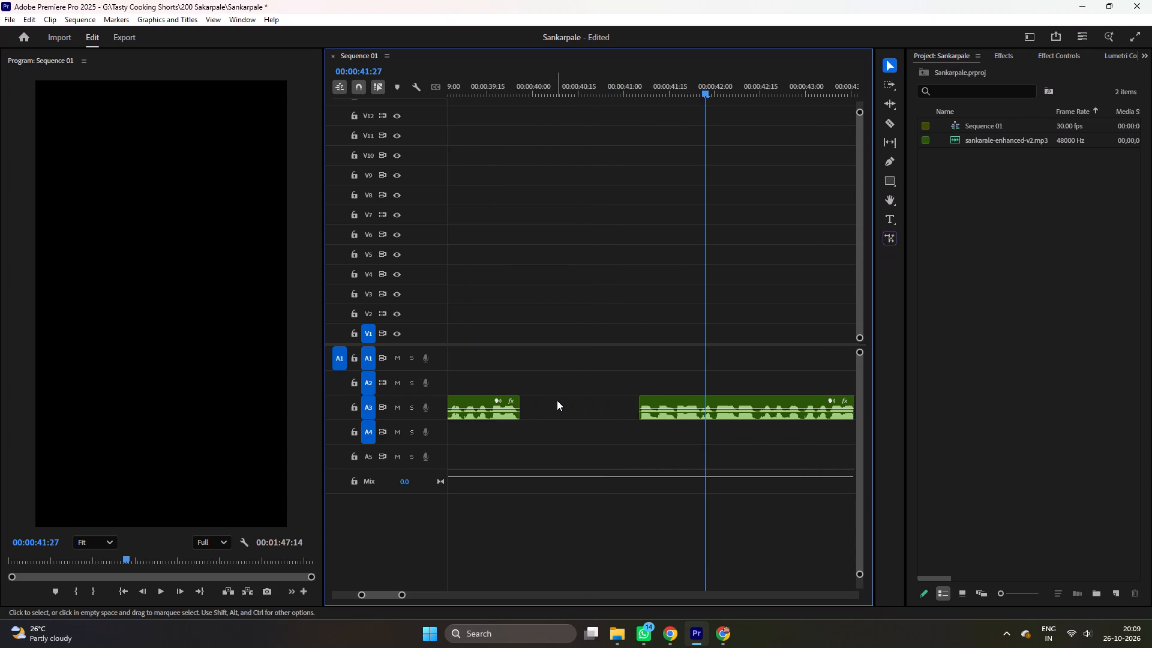
pyautogui.click(559, 400)
pyautogui.press('-')
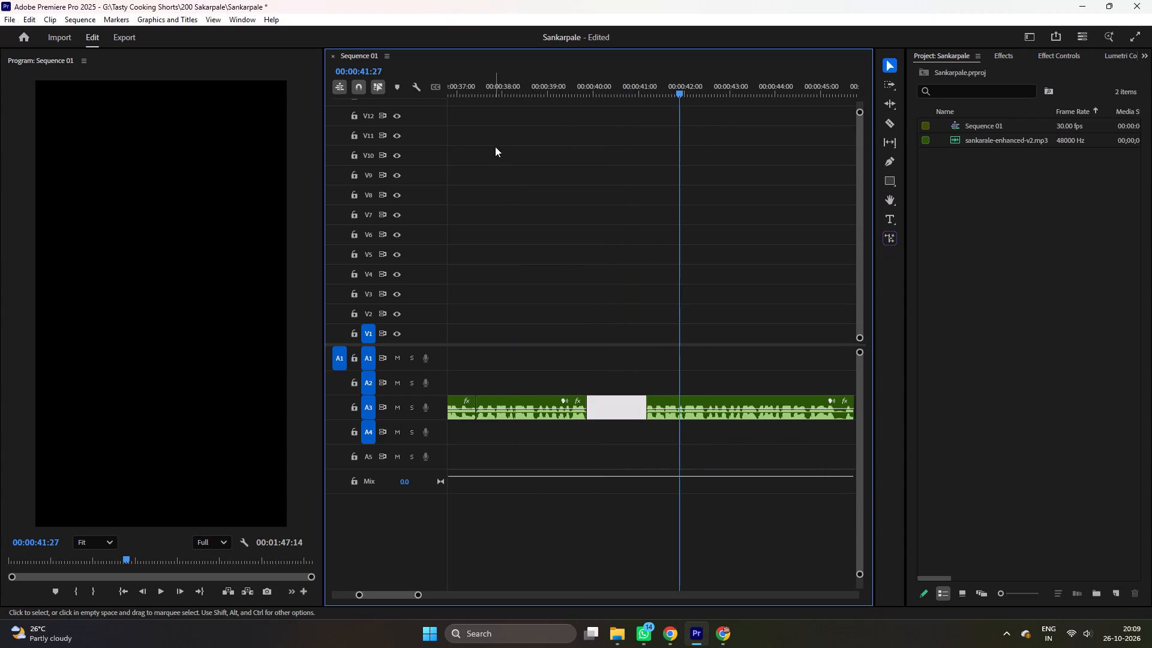
pyautogui.click(496, 400)
pyautogui.press('Delete')
pyautogui.rightClick(496, 400)
pyautogui.click(511, 408)
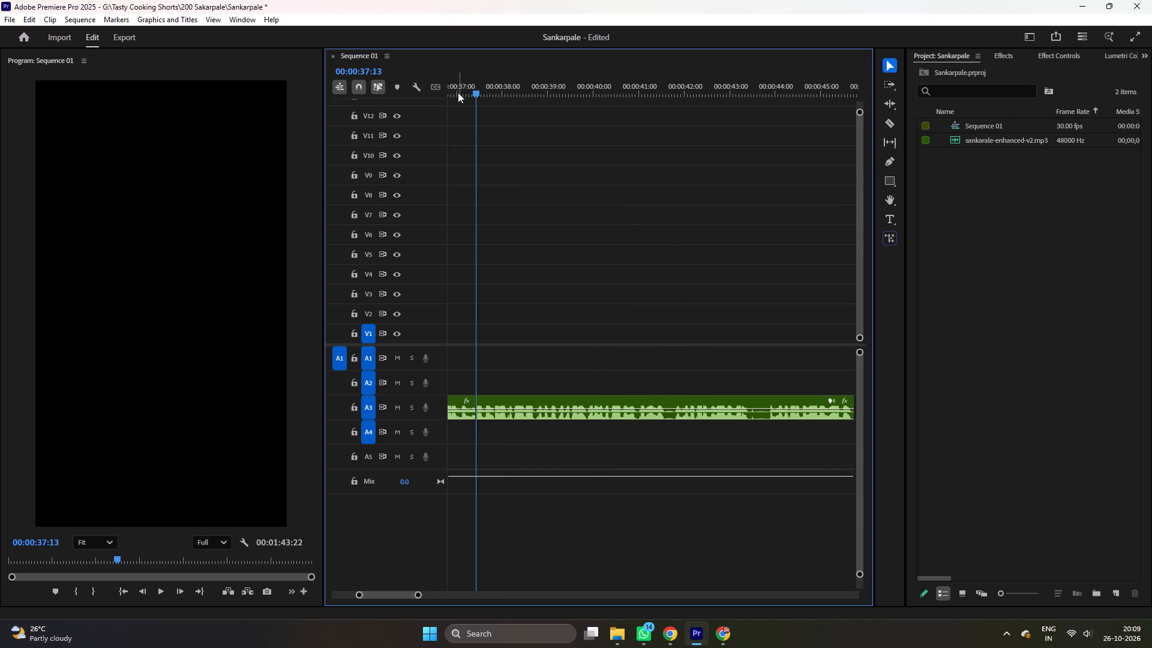
pyautogui.click(458, 92)
pyautogui.hotkey('ctrl', 's')
# Replay across the join to the next pause, cut it out from 00:00:41:17 to about 00:00:41:24, close the gap, and save.
pyautogui.hotkey('ctrl', 'space')
pyautogui.press('=')
pyautogui.scroll(-5, 597, 322)
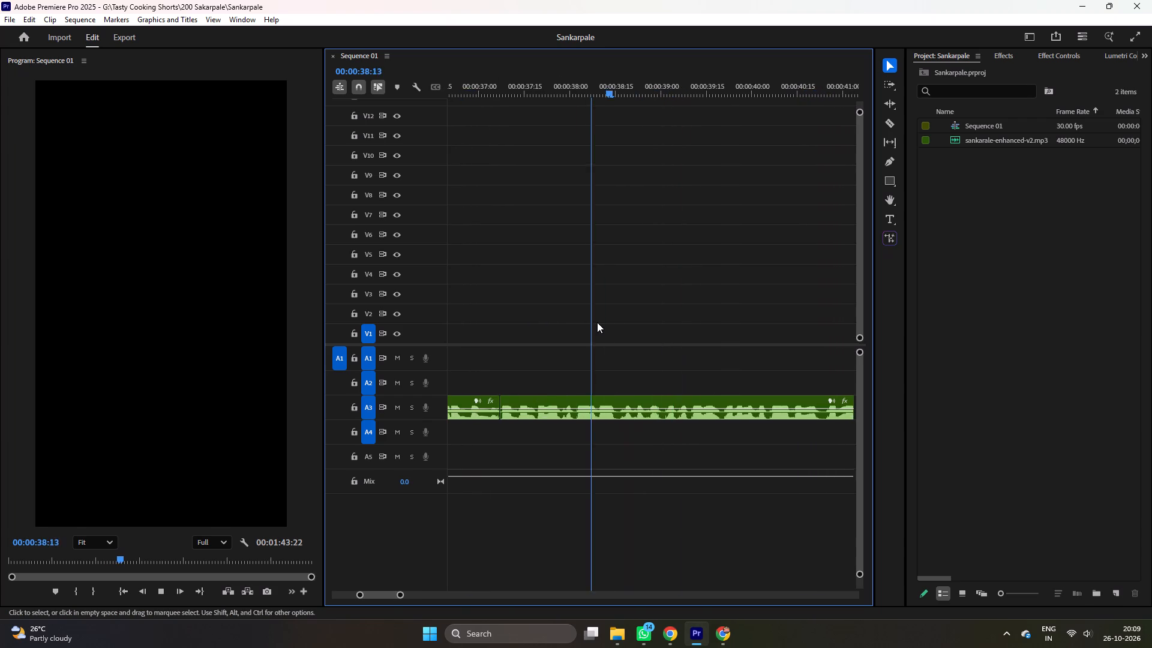
pyautogui.scroll(-13, 597, 322)
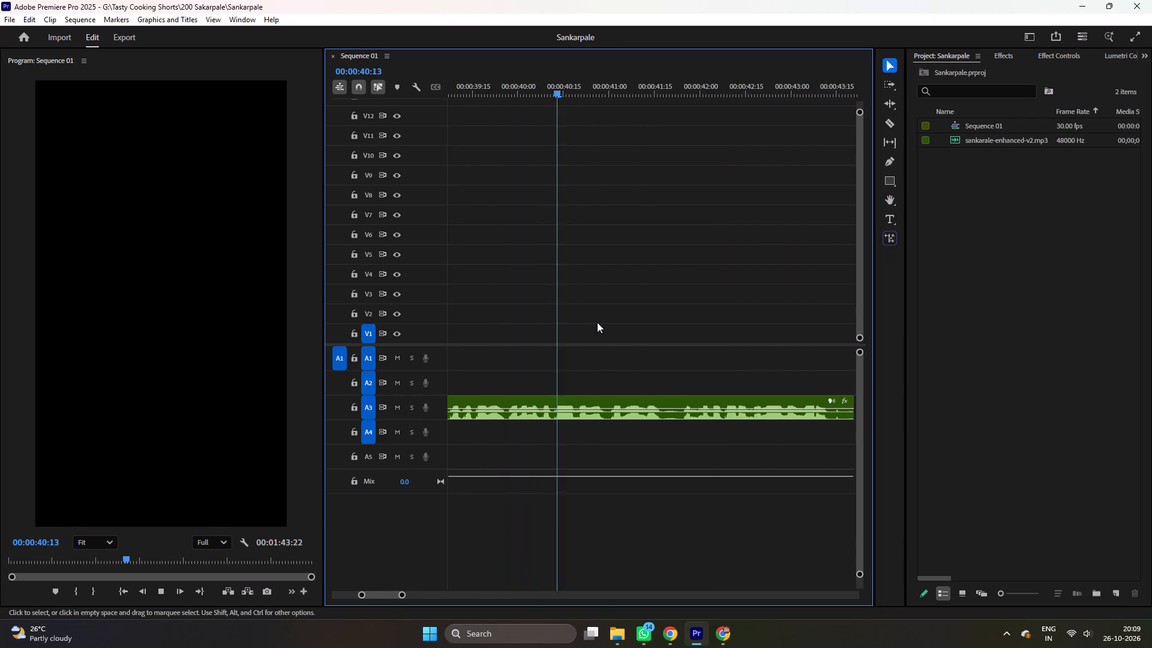
pyautogui.scroll(-7, 597, 323)
pyautogui.press('space')
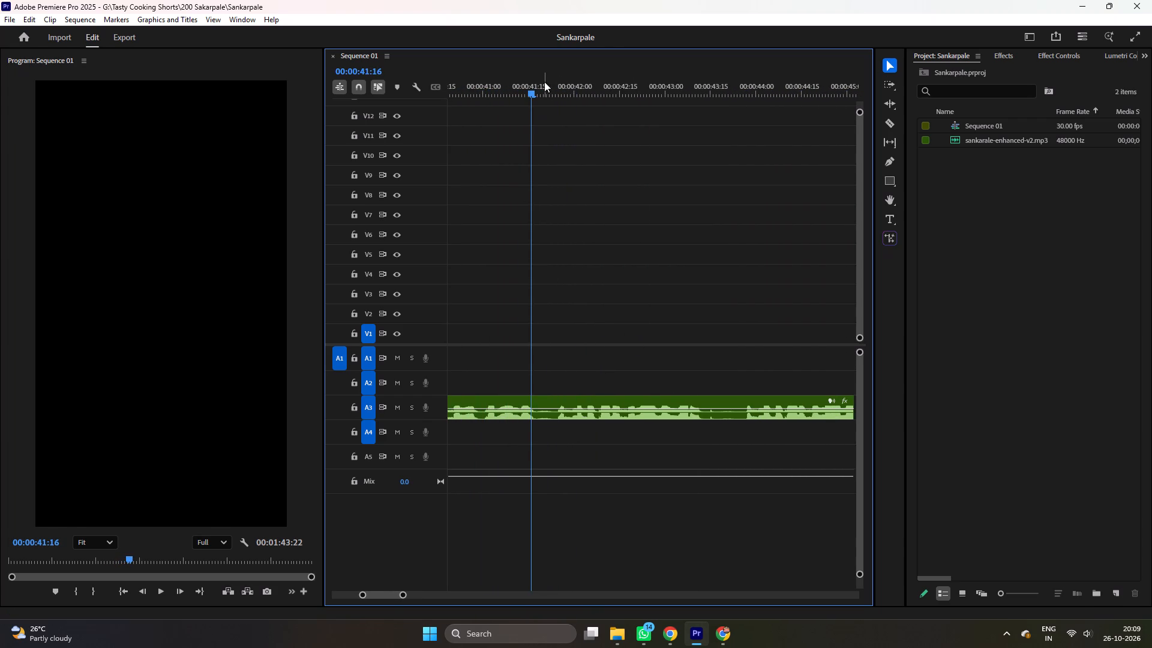
pyautogui.click(539, 86)
pyautogui.press('c')
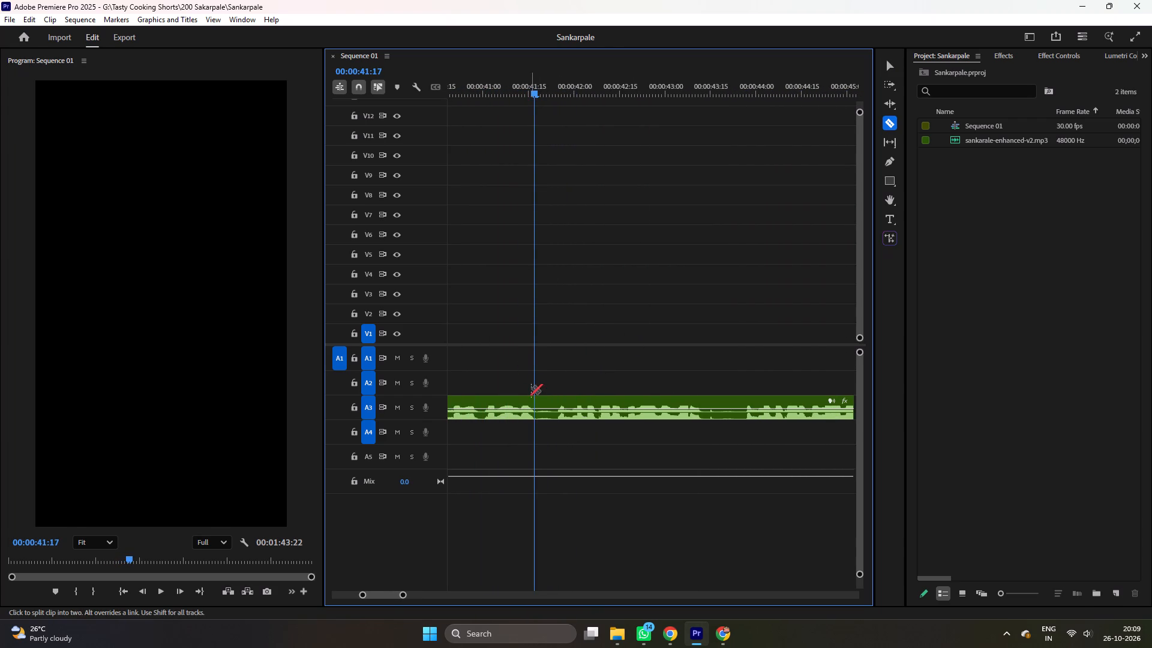
pyautogui.click(533, 407)
pyautogui.click(554, 416)
pyautogui.press('v')
pyautogui.click(545, 418)
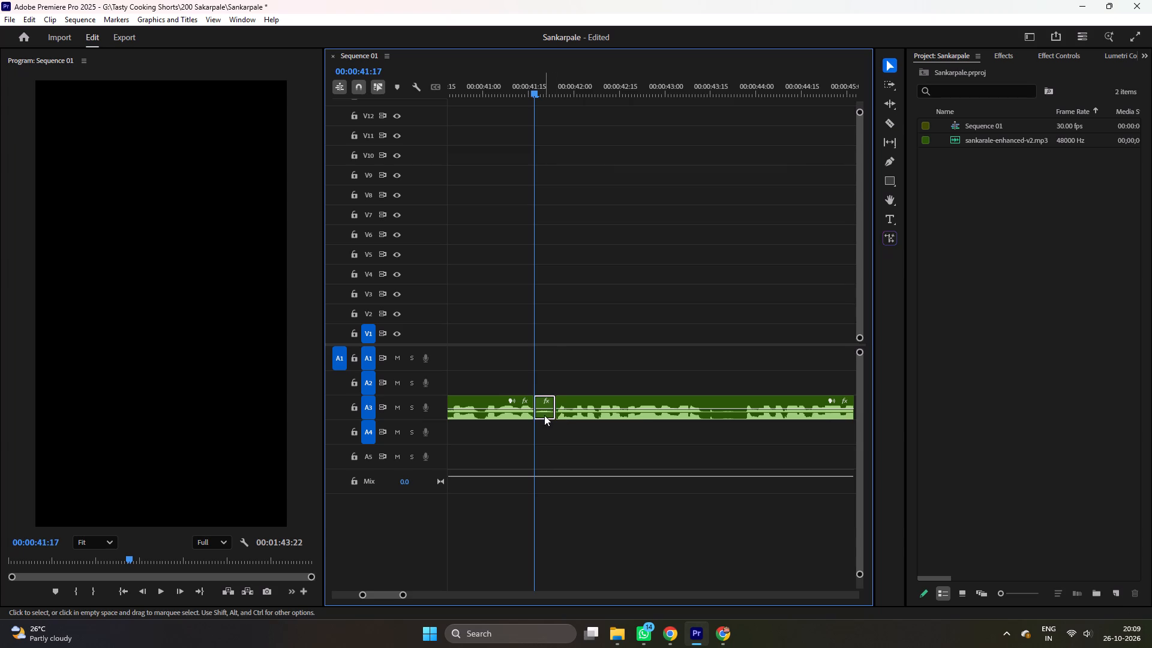
pyautogui.press('Delete')
pyautogui.rightClick(544, 415)
pyautogui.click(550, 425)
pyautogui.hotkey('ctrl', 's')
# Listen past the next pause, remove the narration section from 00:00:41:17 to about 00:00:43:19, and close the gap.
pyautogui.hotkey('ctrl', 'space')
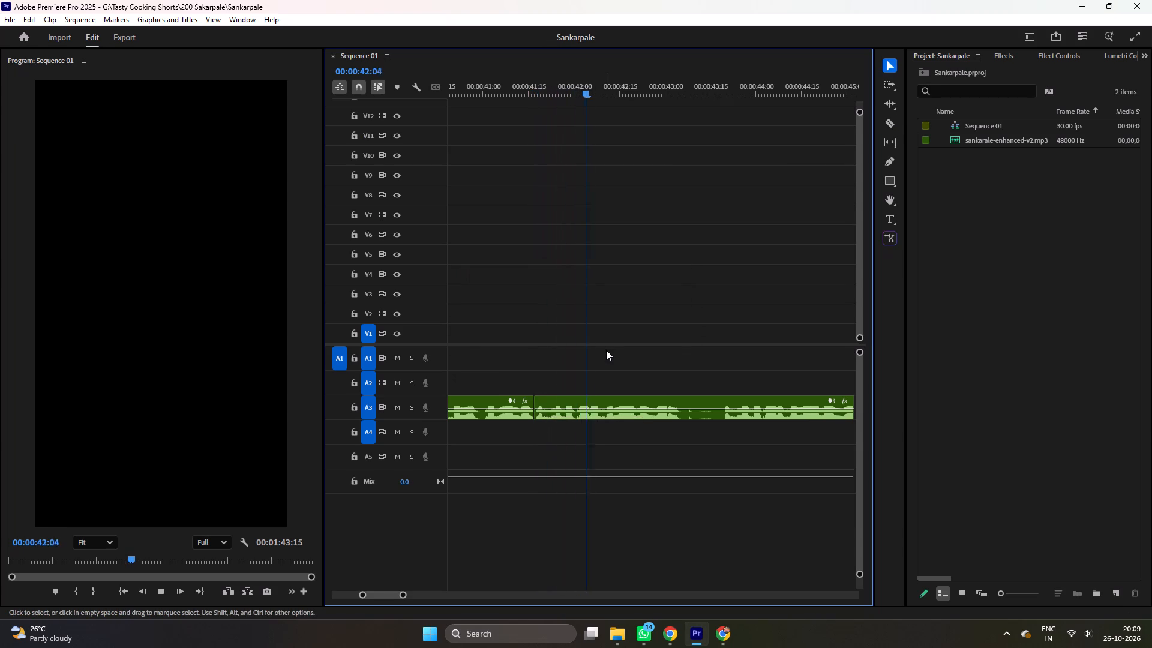
pyautogui.scroll(-6, 606, 350)
pyautogui.press('space')
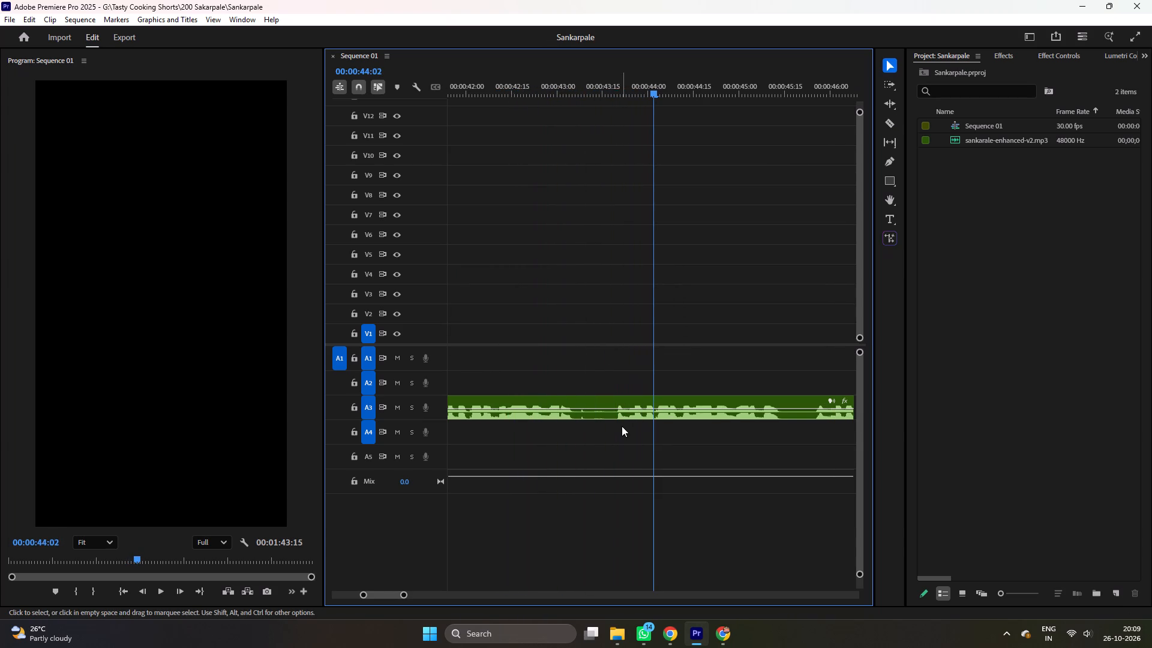
pyautogui.press('c')
pyautogui.click(616, 419)
pyautogui.press('v')
pyautogui.click(560, 411)
pyautogui.press('Delete')
pyautogui.rightClick(560, 411)
pyautogui.click(577, 419)
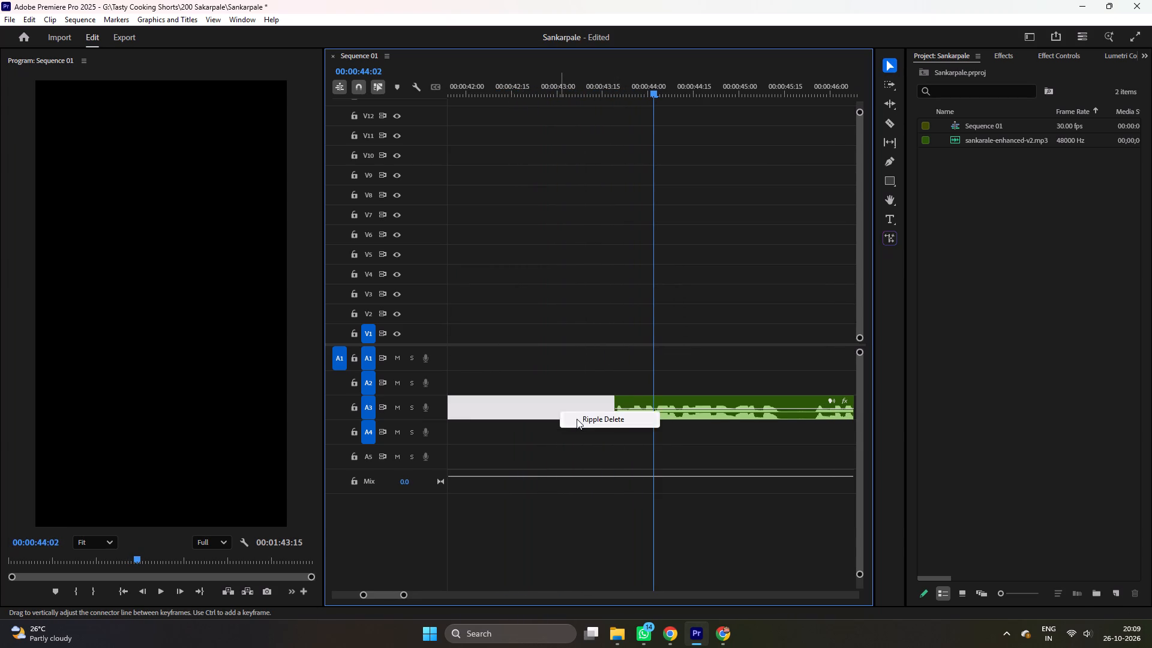
# Play the following narration, remove the section from 00:00:41:17 to about 00:00:43:23, close the gap, and save the project.
pyautogui.press('space')
pyautogui.scroll(-8, 601, 383)
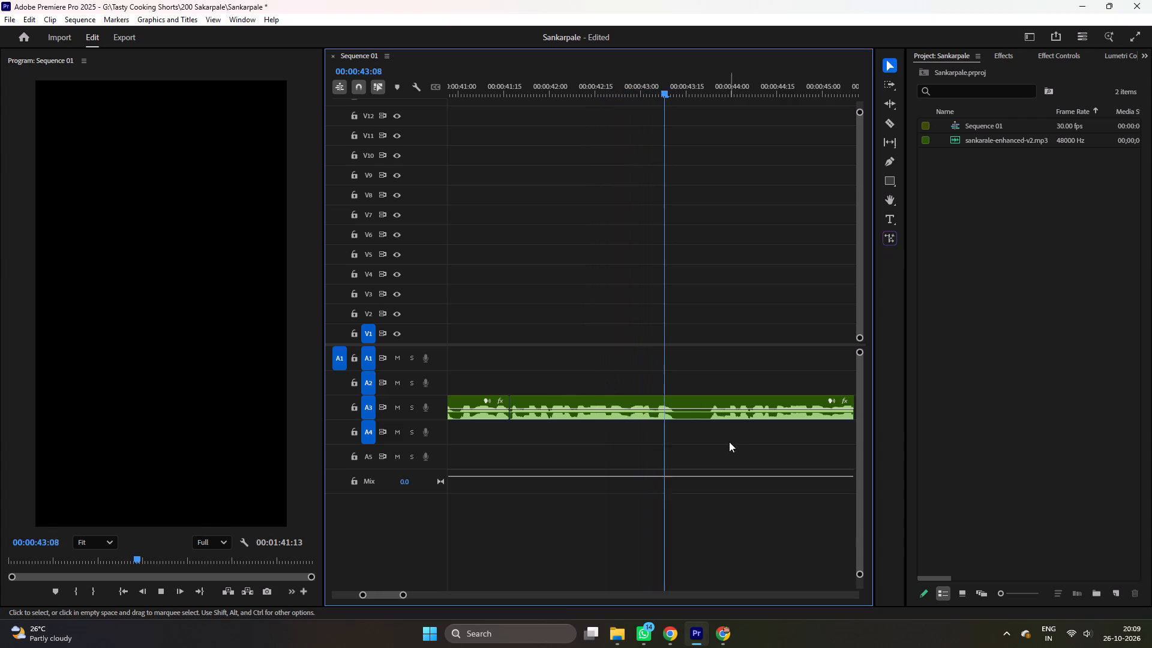
pyautogui.scroll(-5, 729, 442)
pyautogui.press('space')
pyautogui.press('c')
pyautogui.click(619, 416)
pyautogui.press('v')
pyautogui.click(554, 416)
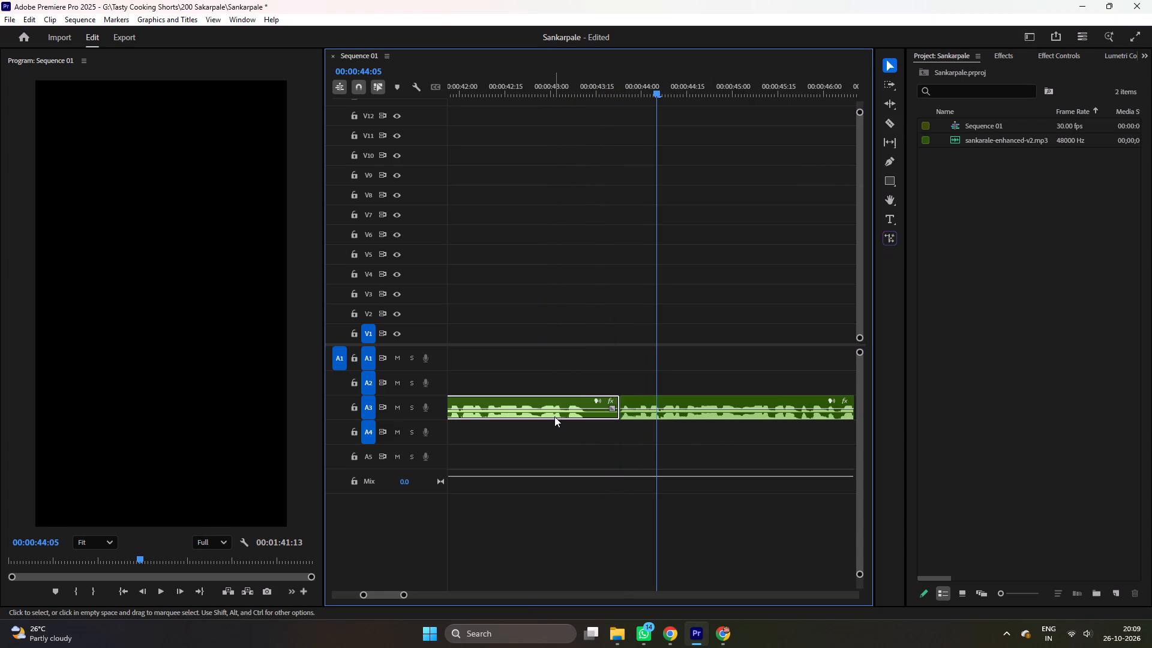
pyautogui.press('Delete')
pyautogui.rightClick(554, 416)
pyautogui.click(572, 427)
pyautogui.hotkey('ctrl', 's')
# Replay across the join to the next pause, cut it out from about 00:00:44:21 to 00:00:44:25, close the gap, and save.
pyautogui.hotkey('ctrl', 'space')
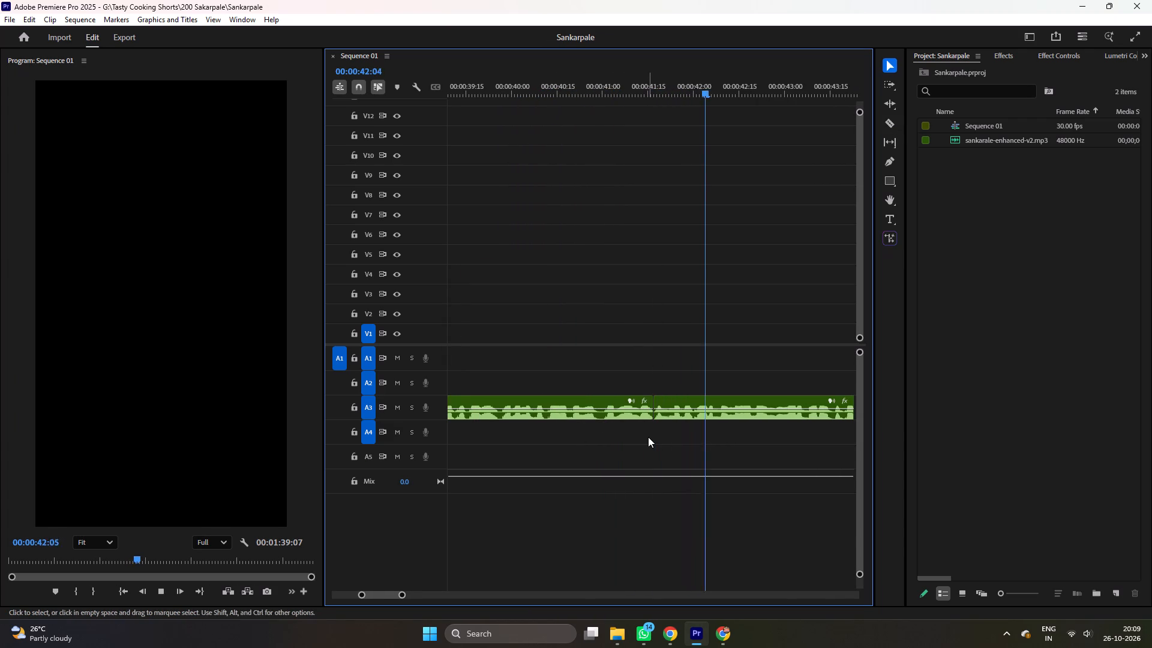
pyautogui.scroll(-10, 648, 437)
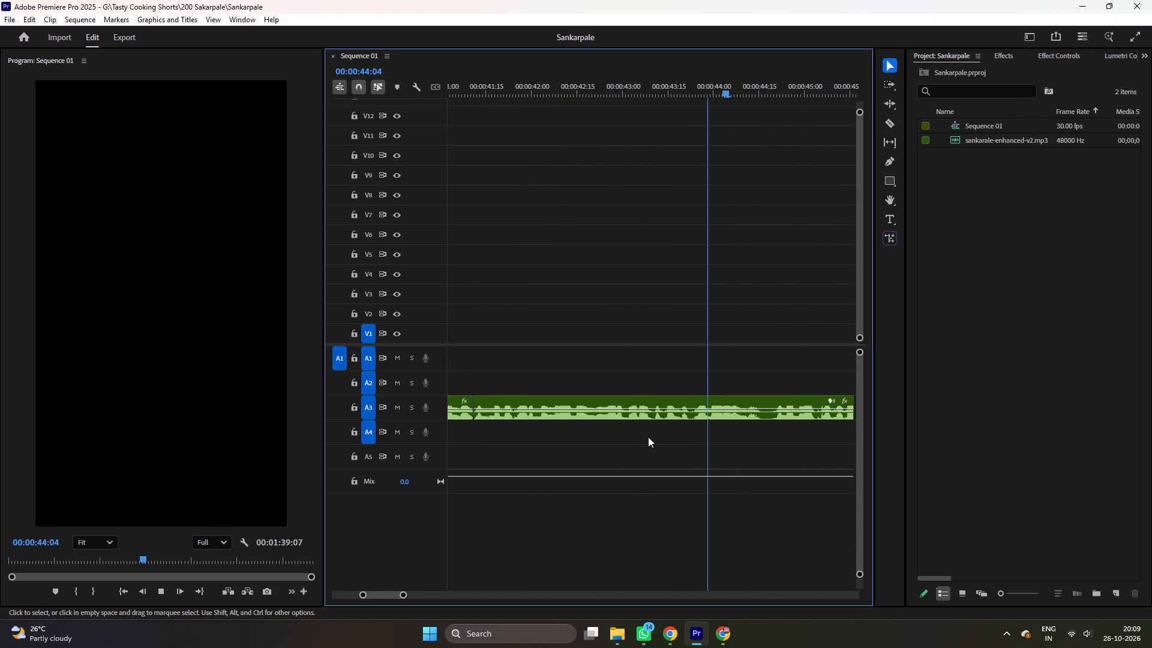
pyautogui.scroll(-4, 648, 437)
pyautogui.press('space')
pyautogui.press('c')
pyautogui.click(688, 415)
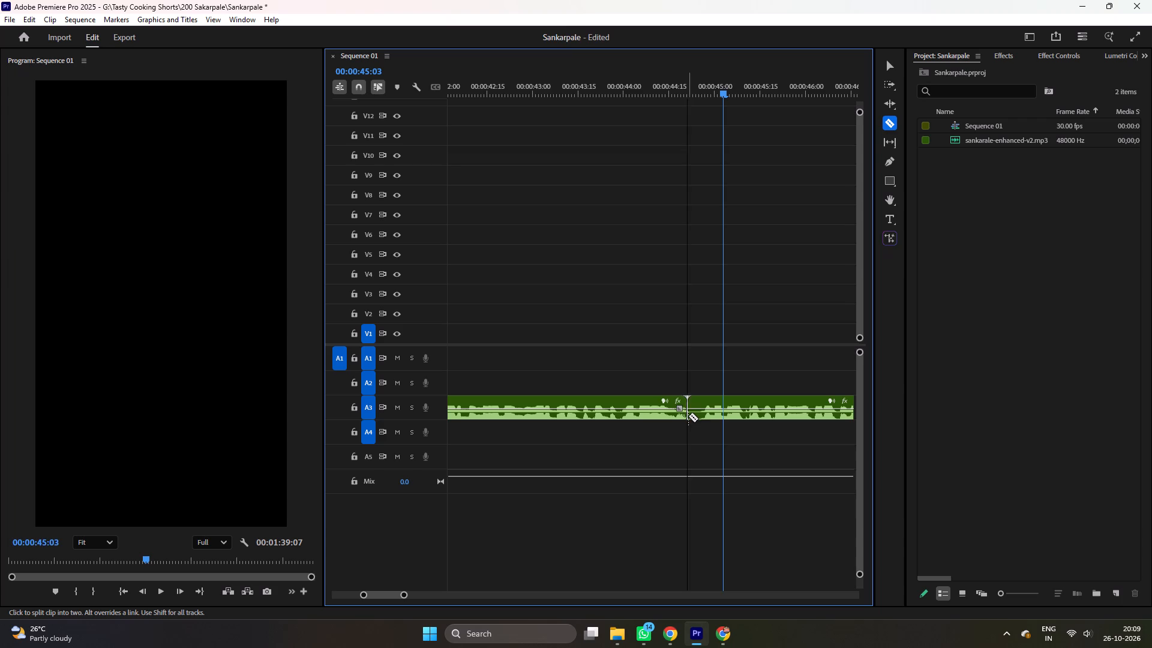
pyautogui.click(700, 416)
pyautogui.press('v')
pyautogui.click(691, 416)
pyautogui.press('Delete')
pyautogui.rightClick(691, 416)
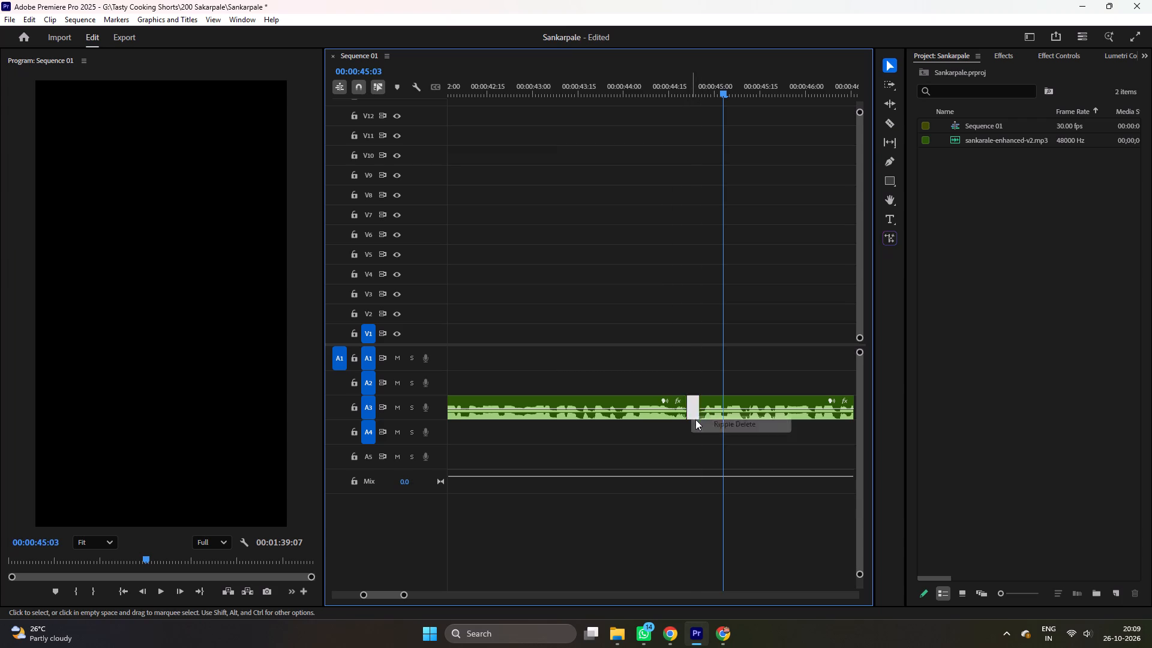
pyautogui.click(698, 422)
pyautogui.hotkey('ctrl', 's')
# Listen onward, remove the narration section from about 00:00:44:21 to 00:00:47:01, close the gap, and save the project.
pyautogui.hotkey('ctrl', 'space')
pyautogui.scroll(-7, 736, 464)
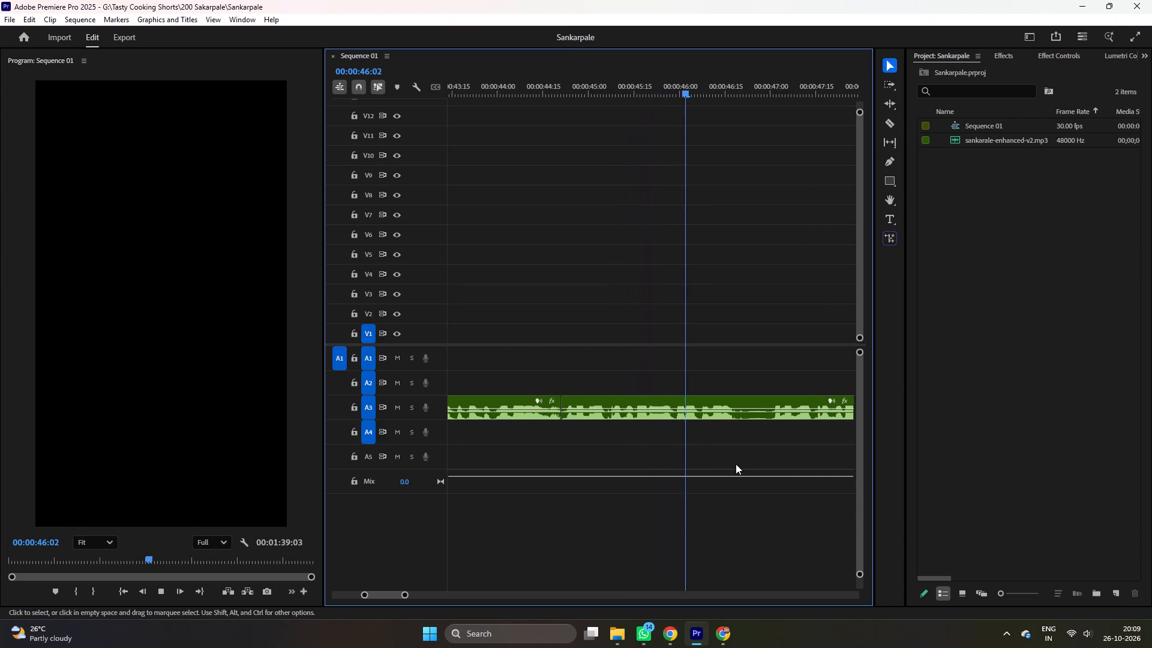
pyautogui.scroll(-6, 736, 464)
pyautogui.press('space')
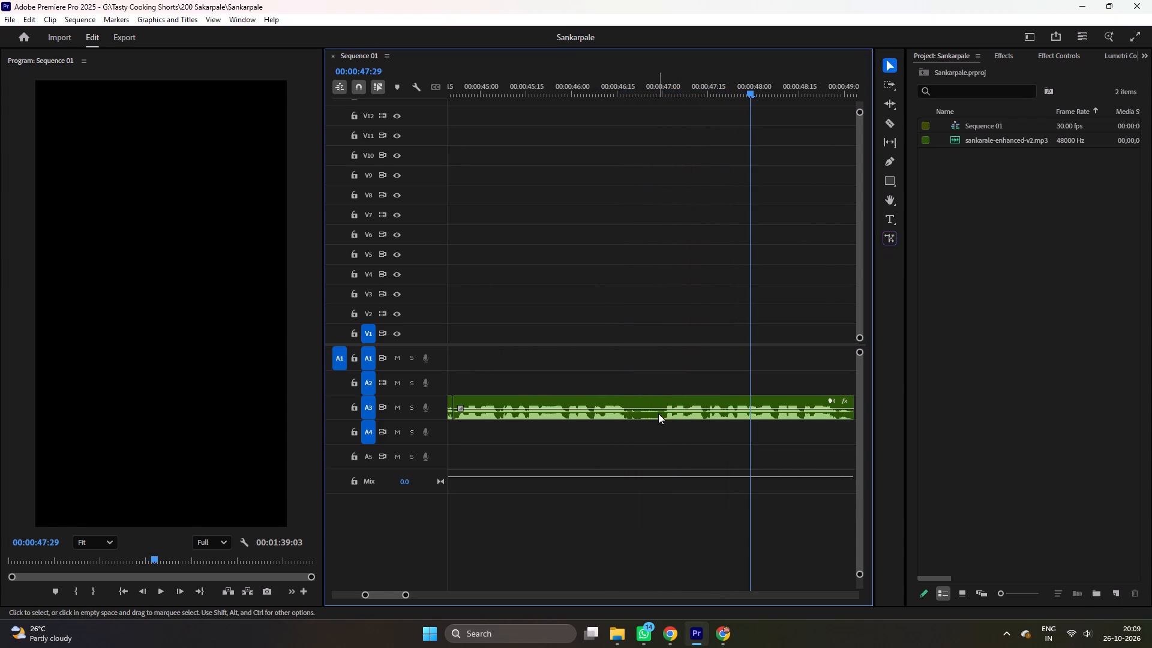
pyautogui.press('c')
pyautogui.click(665, 416)
pyautogui.press('v')
pyautogui.click(574, 416)
pyautogui.press('Delete')
pyautogui.rightClick(574, 412)
pyautogui.click(599, 419)
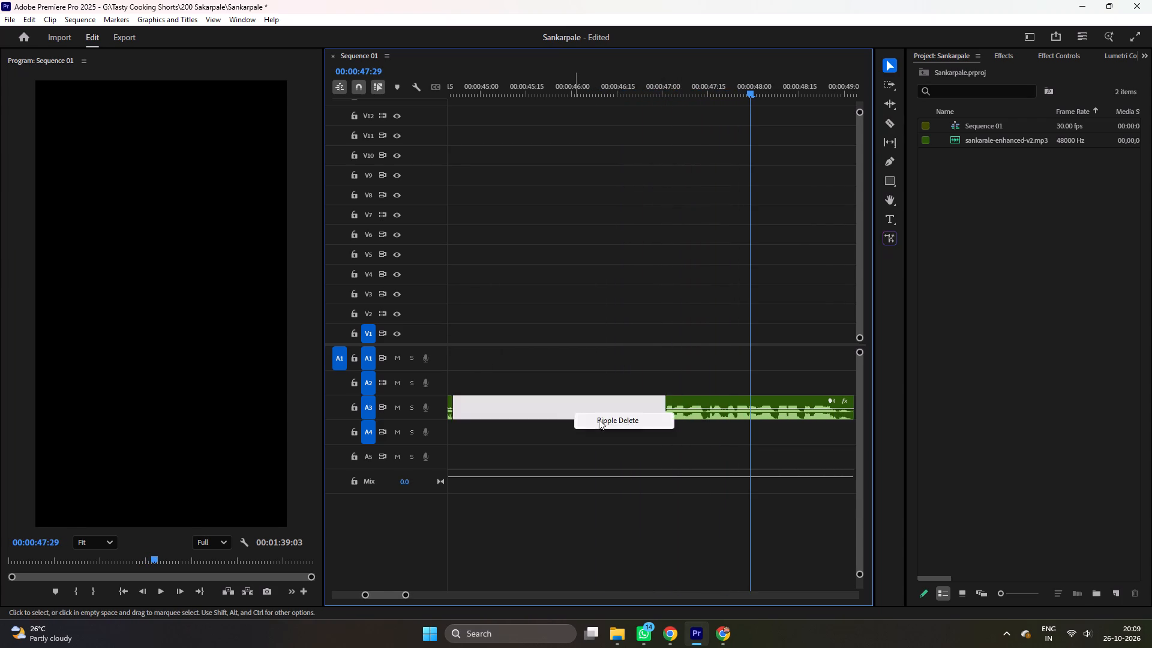
pyautogui.hotkey('ctrl', 's')
# Play the narration onward, remove the section from 00:00:44:21 to about 00:00:47:25, close the gap, and save the project.
pyautogui.hotkey('ctrl', 'space')
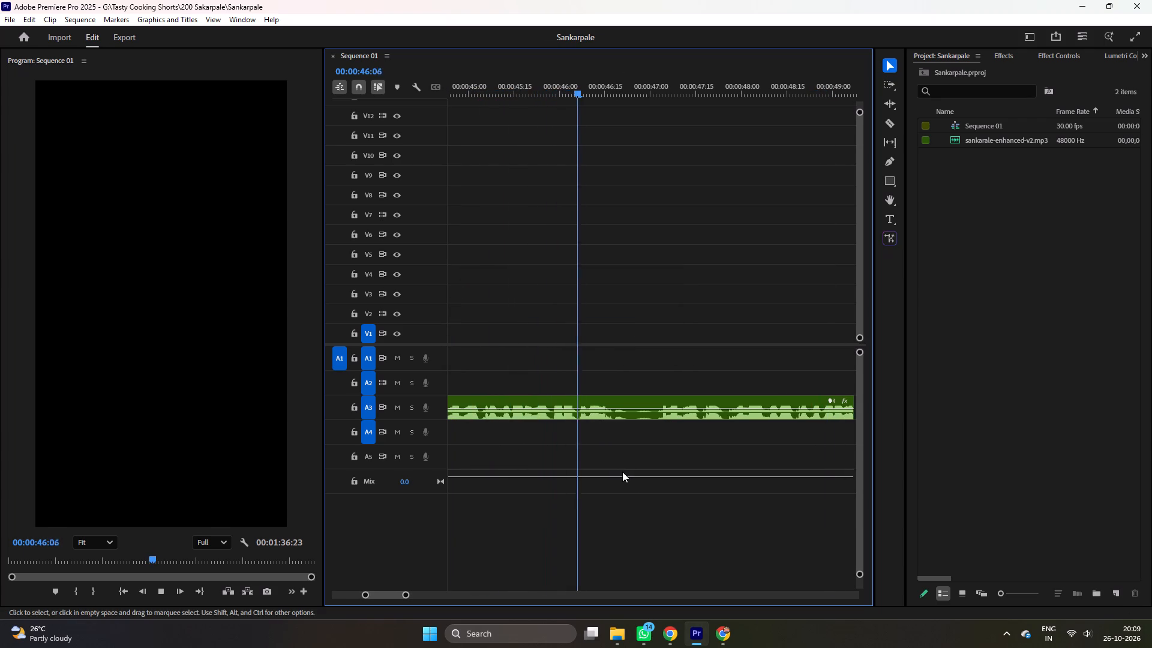
pyautogui.scroll(-6, 622, 472)
pyautogui.press('c')
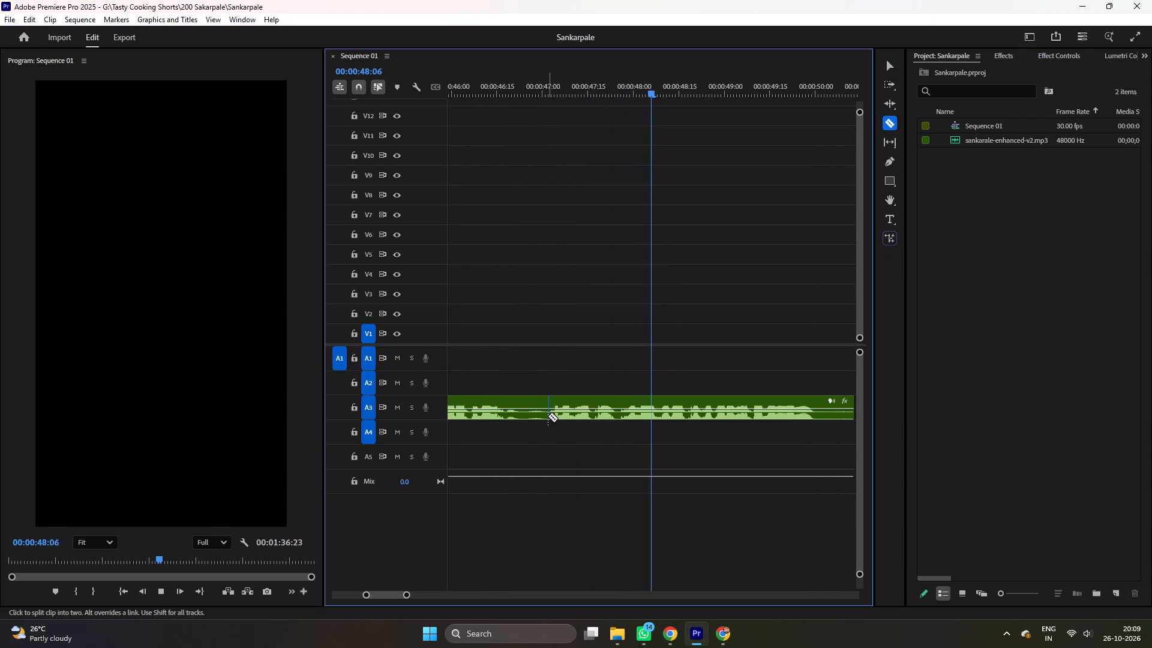
pyautogui.press('space')
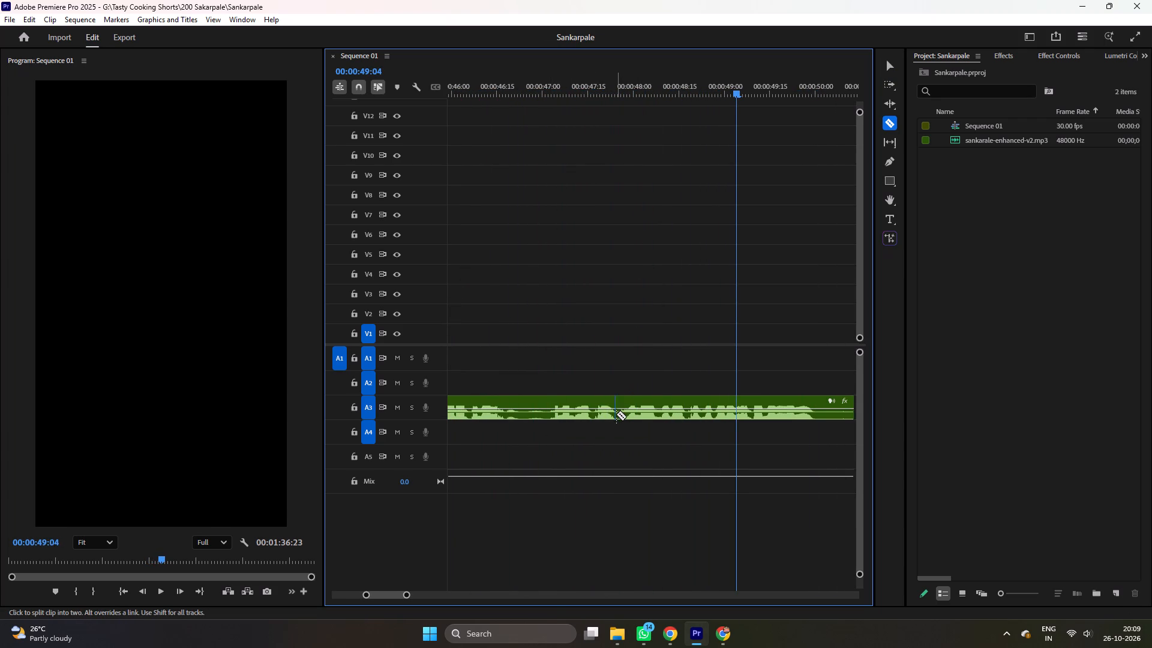
pyautogui.click(617, 415)
pyautogui.press('v')
pyautogui.click(560, 415)
pyautogui.press('Delete')
pyautogui.rightClick(560, 415)
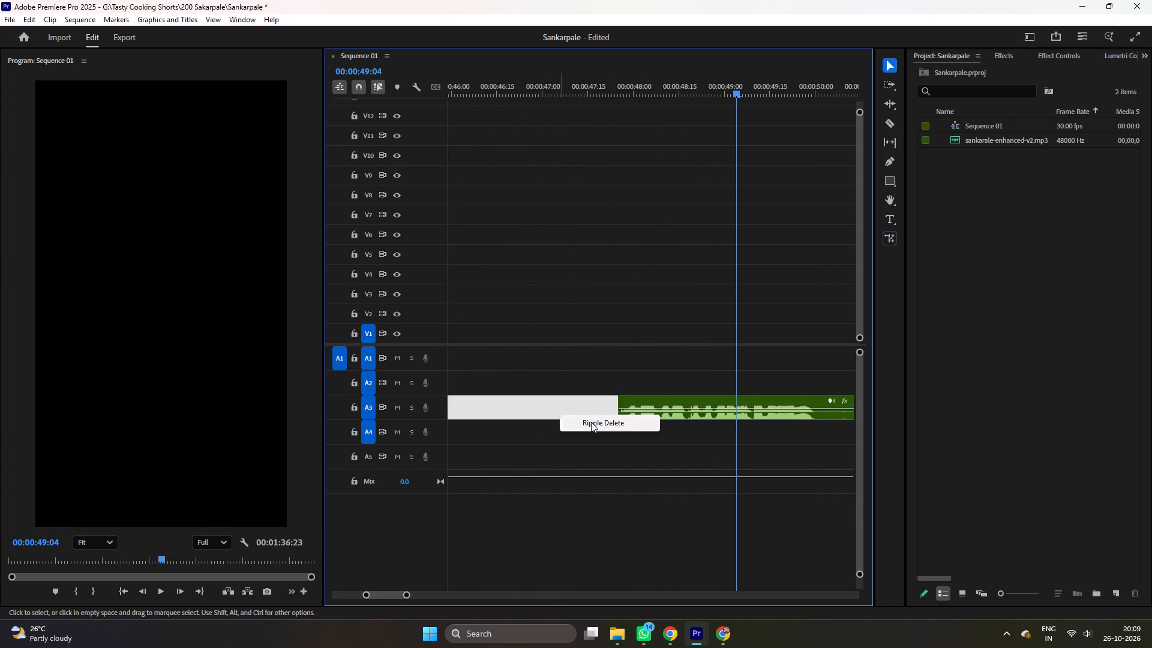
pyautogui.click(591, 422)
pyautogui.hotkey('ctrl', 's')
# Listen past the next pause, remove the narration section from 00:00:44:21 to about 00:00:47:20, close the gap, and save.
pyautogui.hotkey('ctrl', 'space')
pyautogui.scroll(-7, 679, 472)
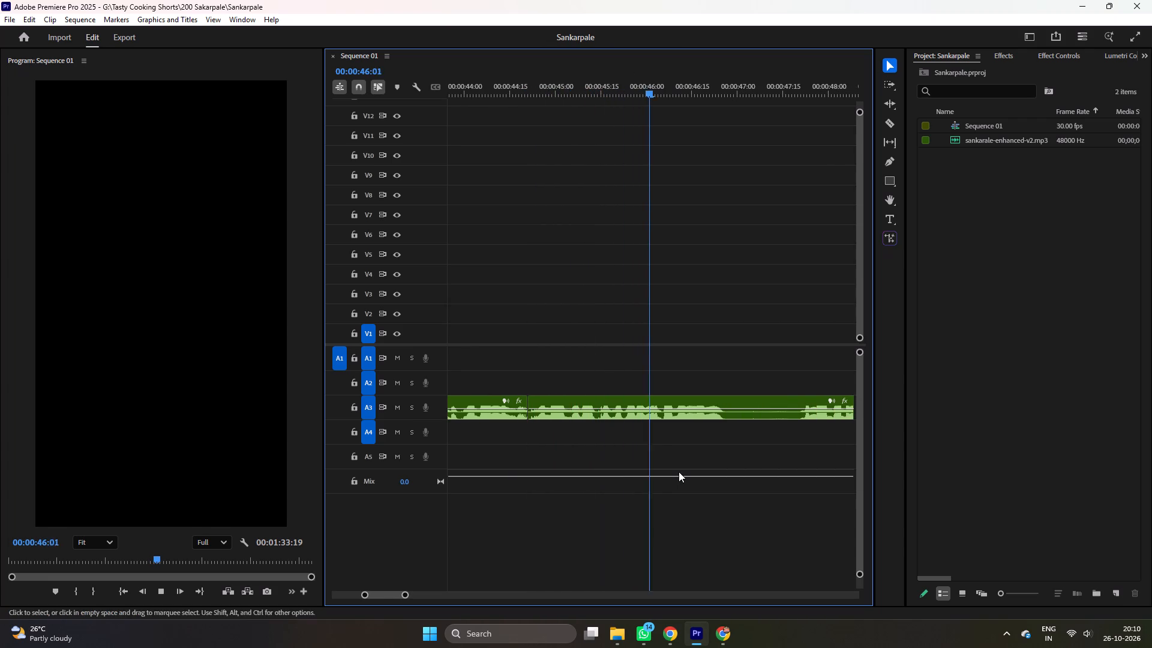
pyautogui.scroll(-7, 679, 472)
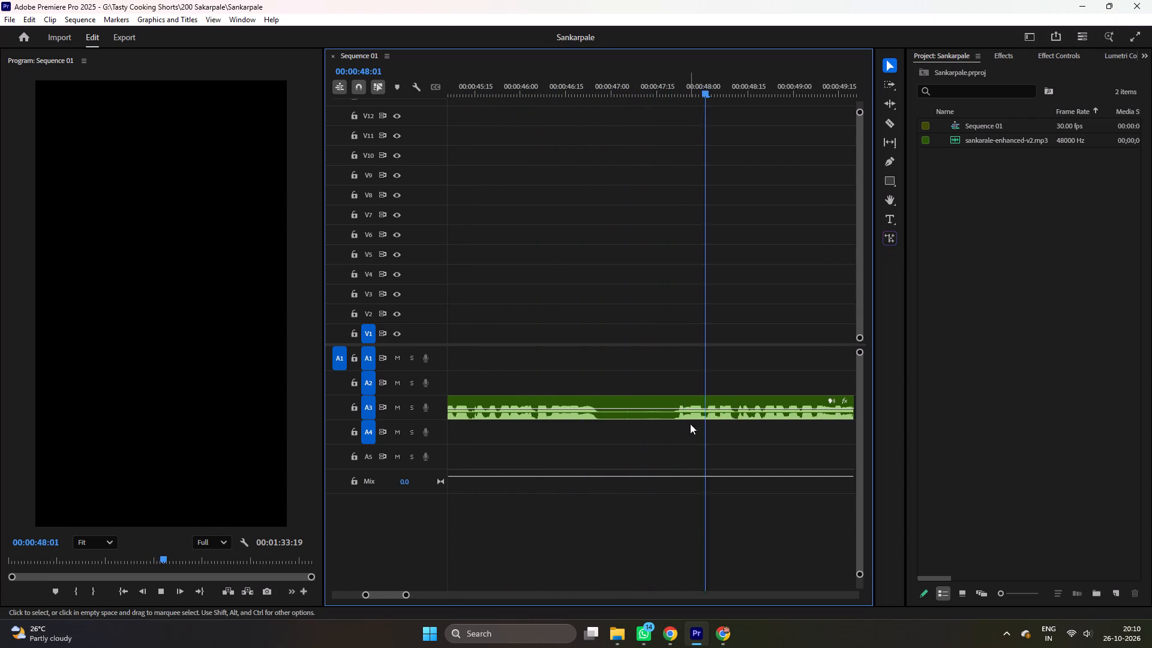
pyautogui.press('space')
pyautogui.press('c')
pyautogui.click(671, 418)
pyautogui.press('v')
pyautogui.click(611, 417)
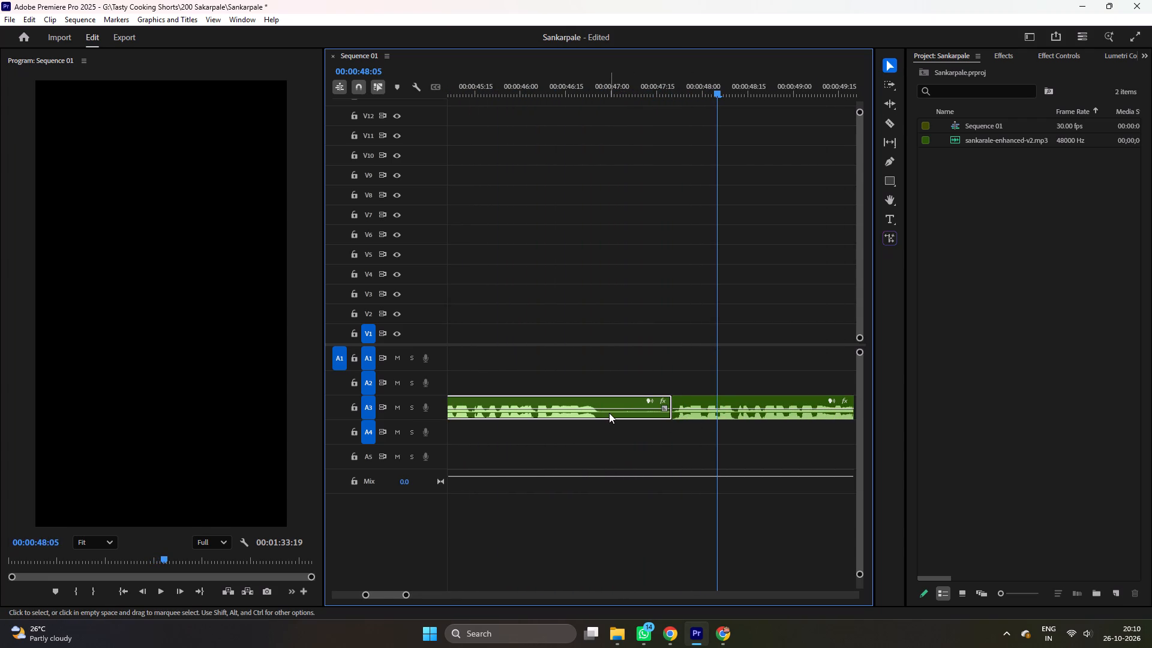
pyautogui.press('Delete')
pyautogui.rightClick(609, 413)
pyautogui.click(620, 416)
pyautogui.hotkey('ctrl', 's')
# Listen to the following take, remove the narration section from 00:00:44:21 to about 00:00:46:29, close the gap, and save.
pyautogui.hotkey('ctrl', 'space')
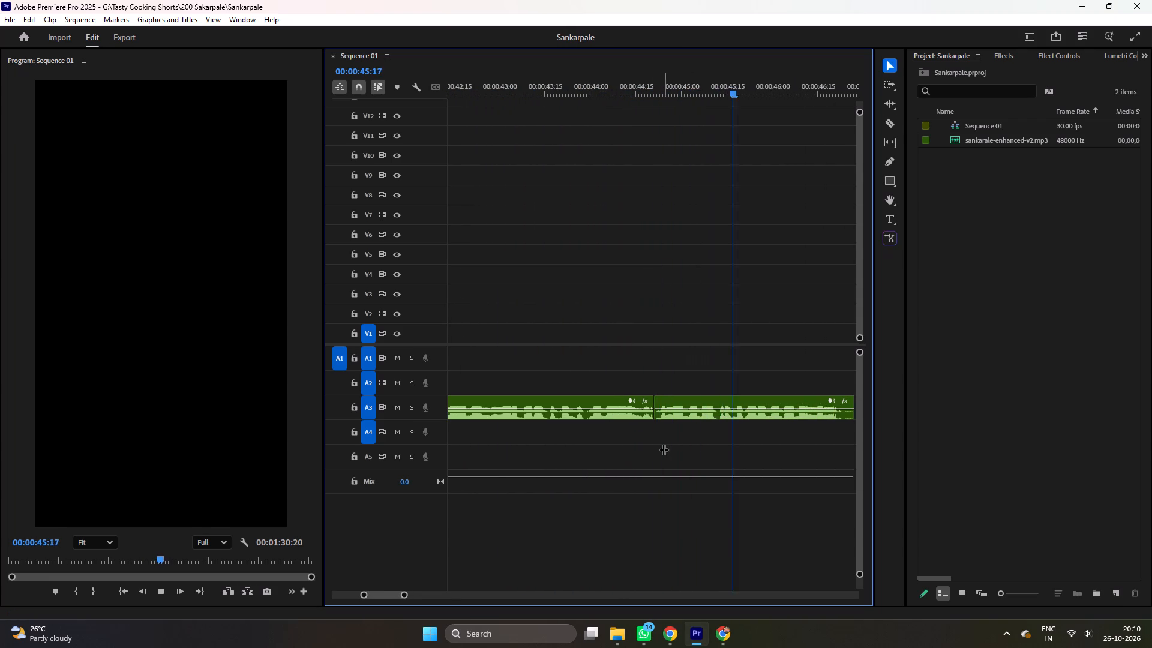
pyautogui.scroll(-15, 664, 449)
pyautogui.scroll(5, 644, 449)
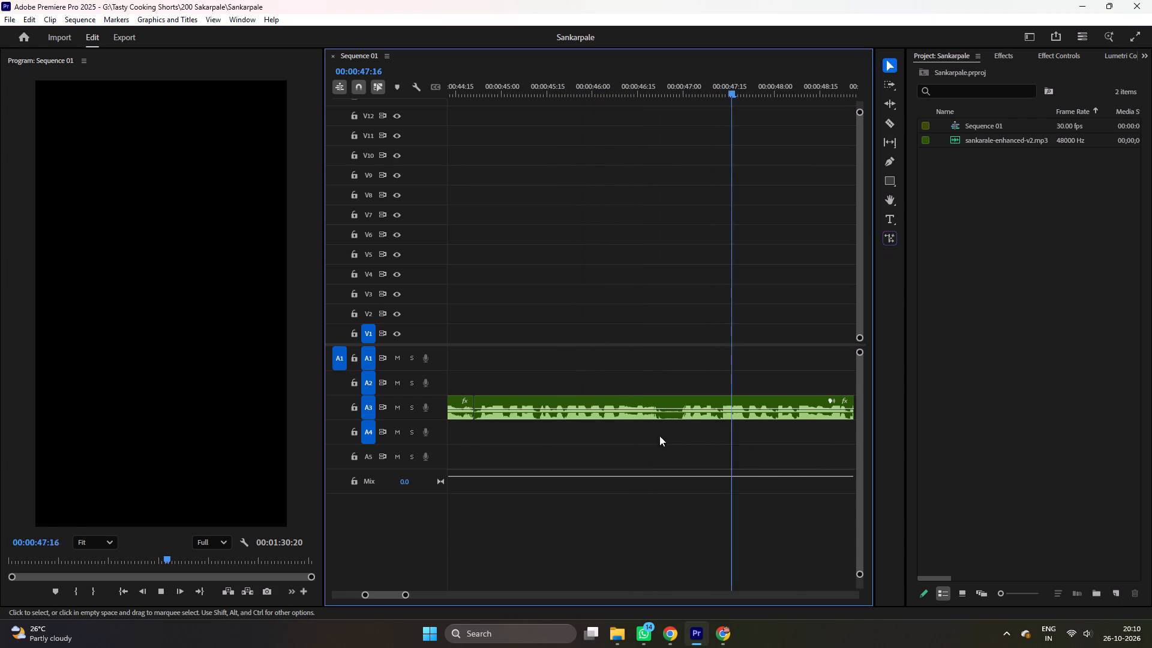
pyautogui.press('space')
pyautogui.press('c')
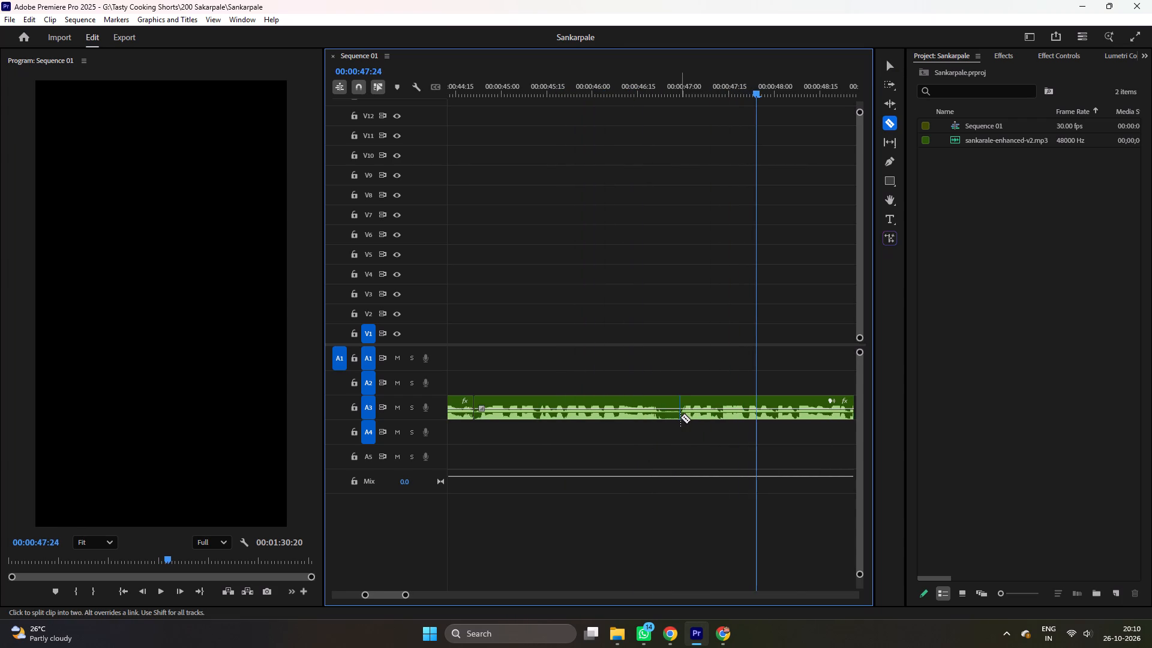
pyautogui.click(680, 417)
pyautogui.press('v')
pyautogui.click(602, 419)
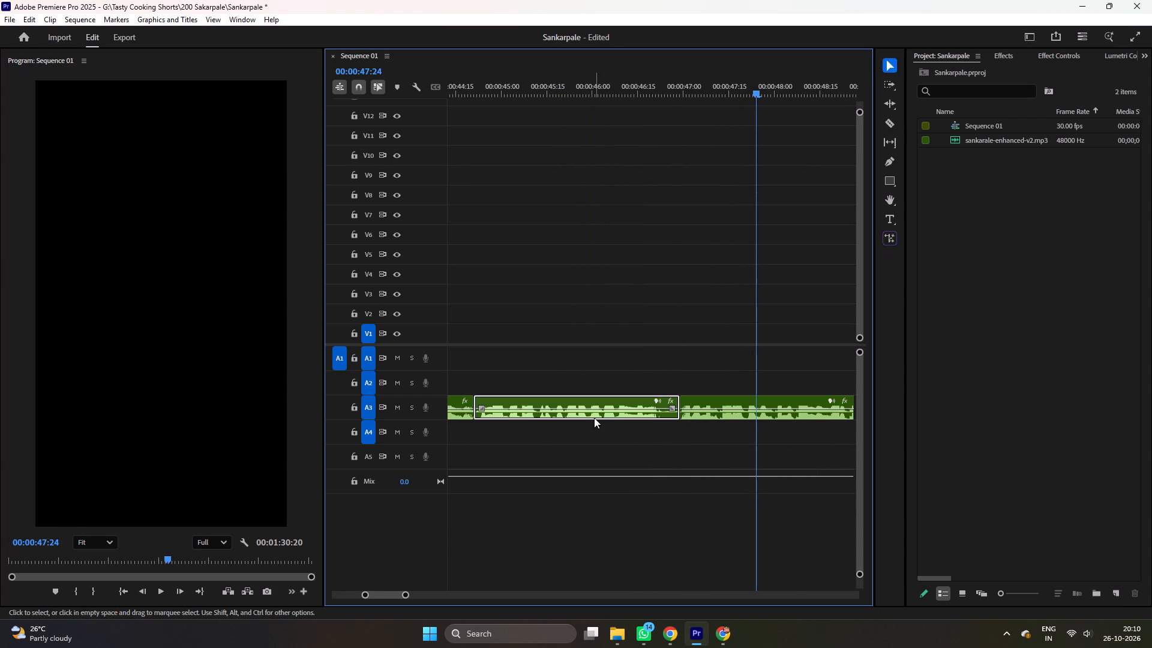
pyautogui.press('Delete')
pyautogui.rightClick(589, 415)
pyautogui.click(602, 420)
pyautogui.hotkey('ctrl', 's')
# Replay across the join to the next pause, cut it out from 00:00:48:27 to about 00:00:49:00, close the gap, and save.
pyautogui.press('space')
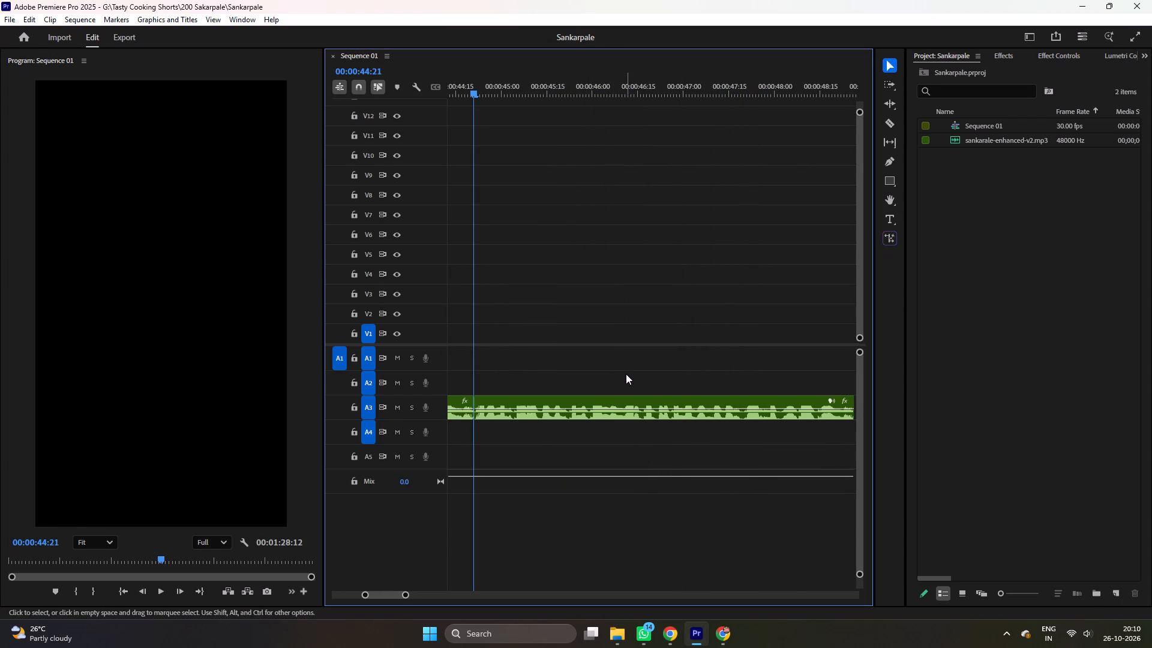
pyautogui.press('space')
pyautogui.hotkey('ctrl', 's')
pyautogui.hotkey('ctrl', 'space')
pyautogui.scroll(-17, 626, 374)
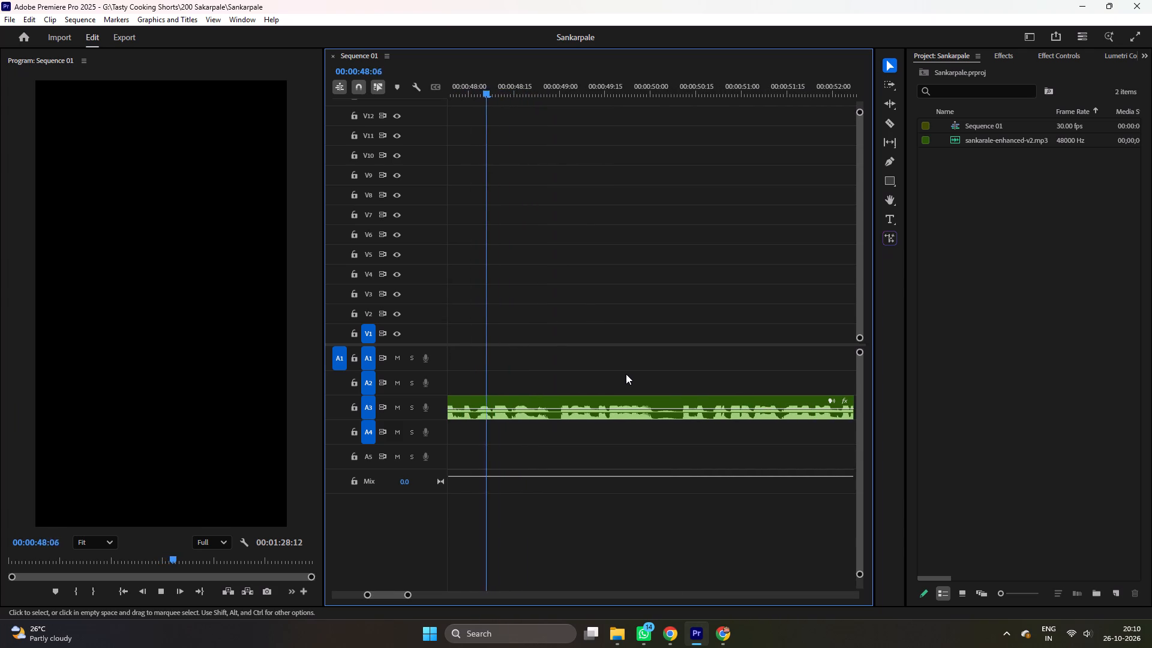
pyautogui.press('space')
pyautogui.click(626, 373)
pyautogui.press('=')
pyautogui.press('=')
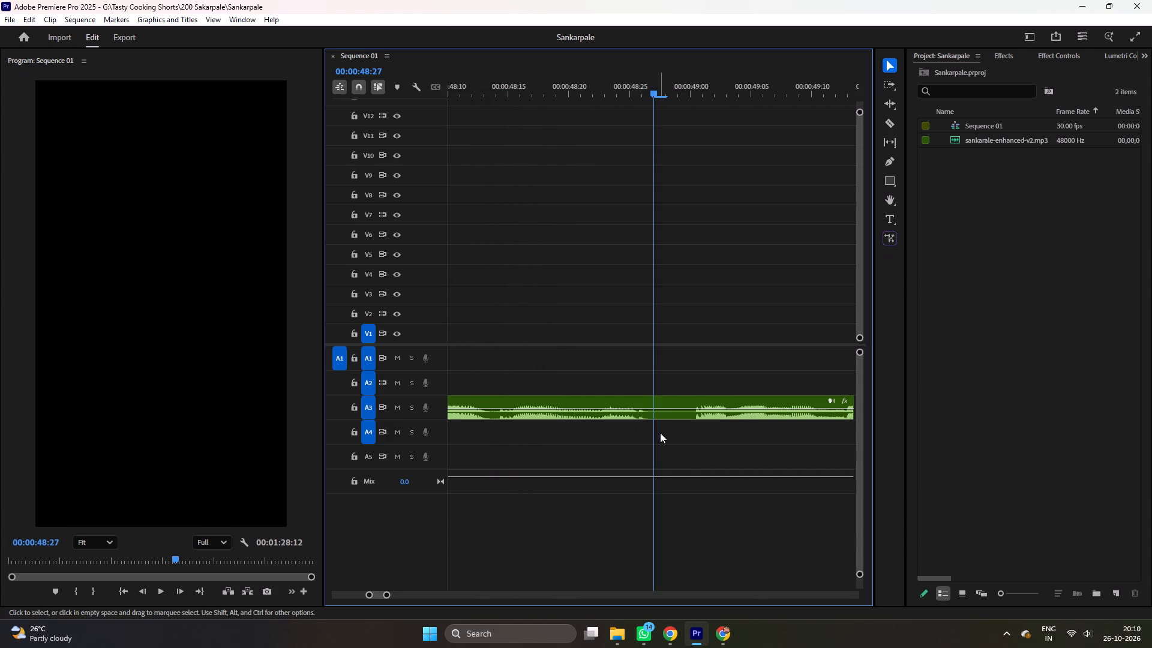
pyautogui.press('c')
pyautogui.click(655, 415)
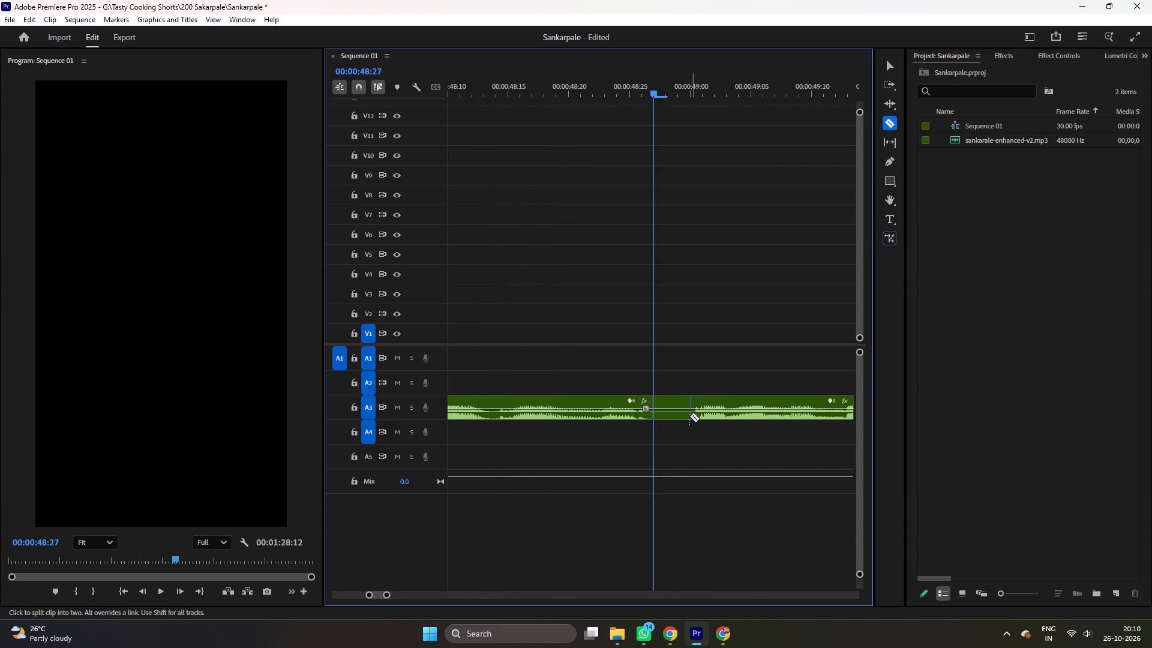
pyautogui.click(689, 416)
pyautogui.press('v')
pyautogui.click(665, 418)
pyautogui.press('Delete')
pyautogui.rightClick(665, 416)
pyautogui.click(679, 424)
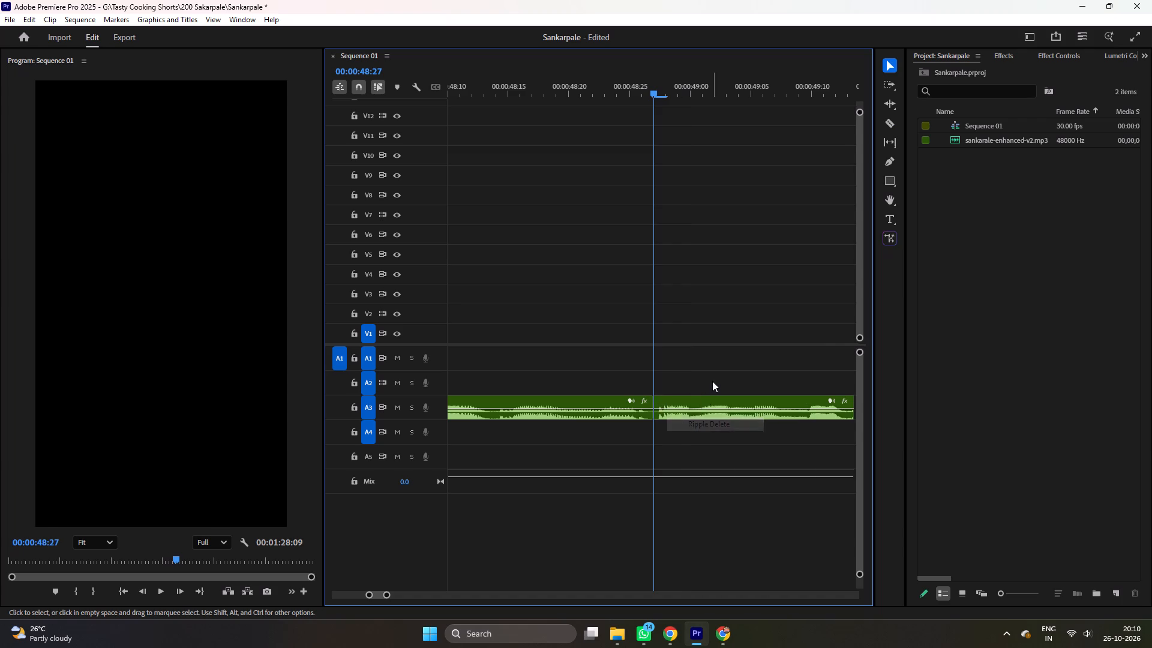
pyautogui.hotkey('ctrl', 's')
# Play onward past the next pause, cut it out from about 00:00:49:29 to 00:00:50:07, close the gap, and save the project.
pyautogui.hotkey('ctrl', 'space')
pyautogui.scroll(-8, 710, 380)
pyautogui.write('--')
pyautogui.scroll(-6, 710, 380)
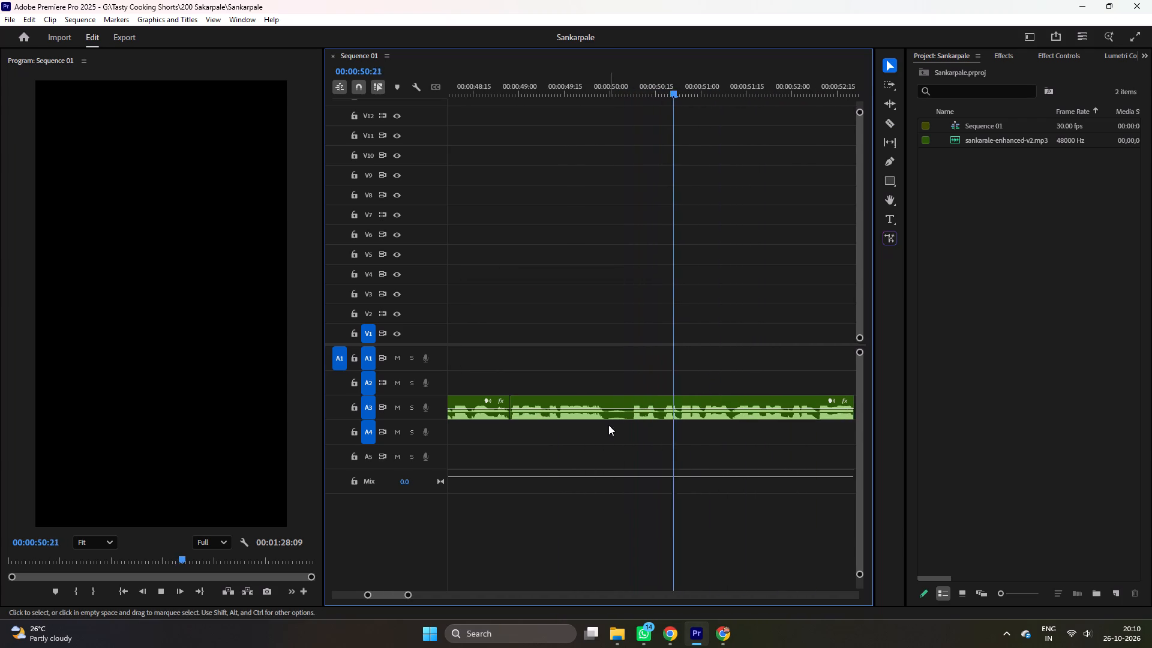
pyautogui.press('space')
pyautogui.press('c')
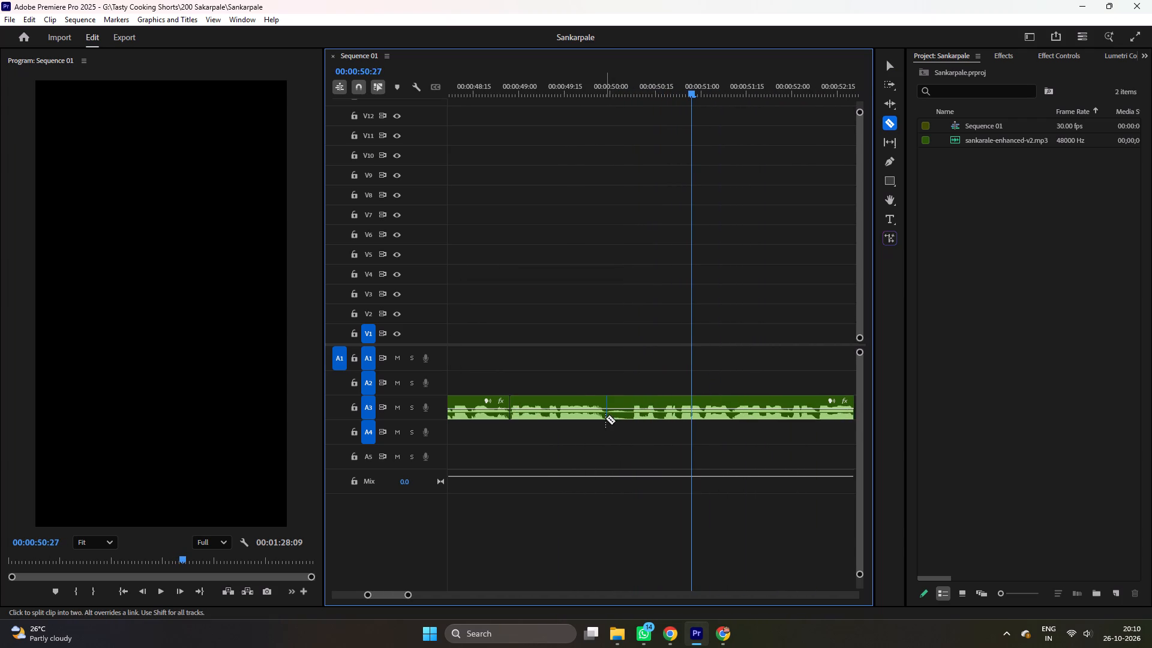
pyautogui.click(605, 418)
pyautogui.click(631, 416)
pyautogui.press('v')
pyautogui.click(622, 418)
pyautogui.press('Delete')
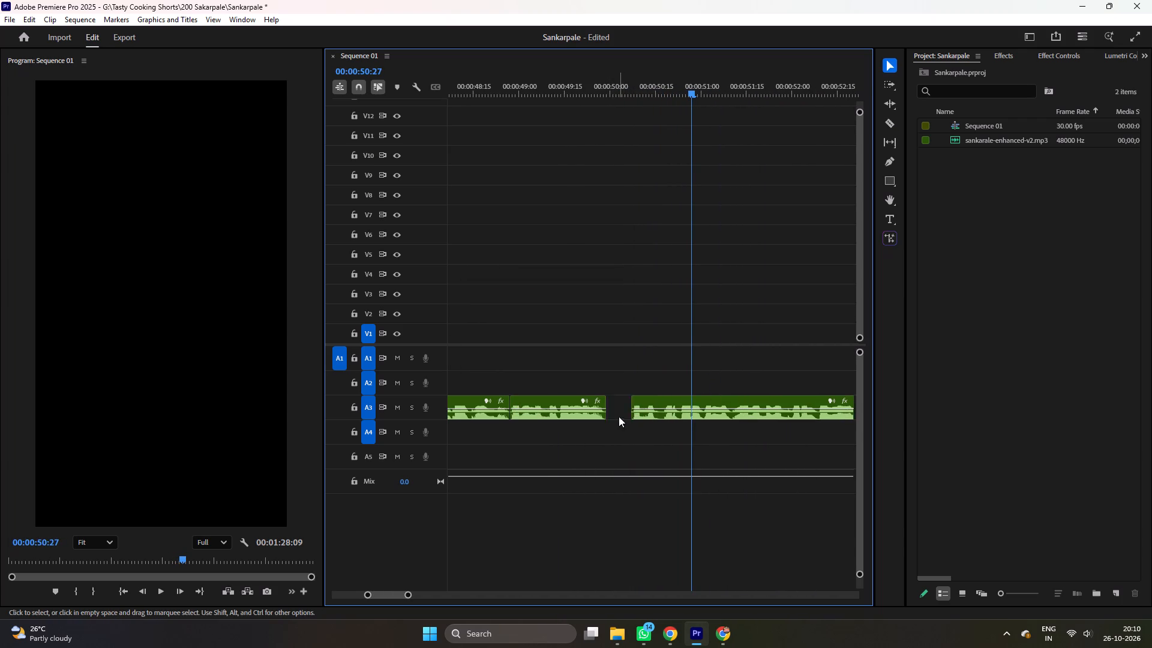
pyautogui.rightClick(619, 416)
pyautogui.click(632, 419)
pyautogui.hotkey('ctrl', 's')
# Listen to the next pause, cut it out from 00:00:52:26 to about 00:00:53:04, close the gap, and save the project.
pyautogui.hotkey('ctrl', 'space')
pyautogui.scroll(-7, 705, 463)
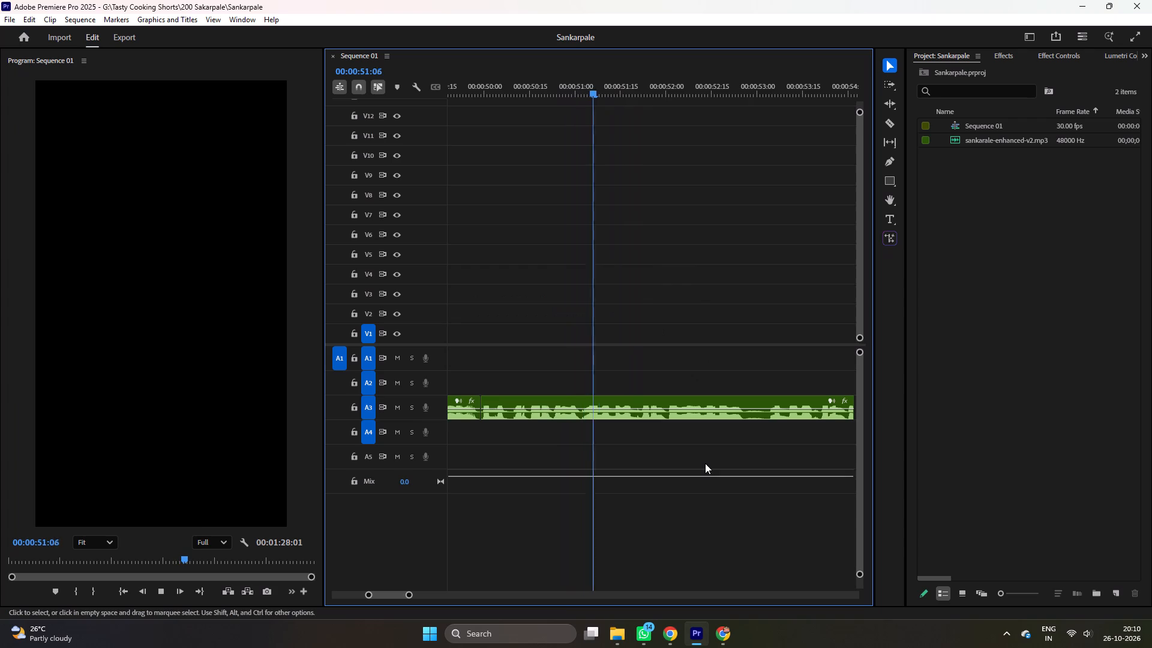
pyautogui.scroll(-7, 705, 463)
pyautogui.press('space')
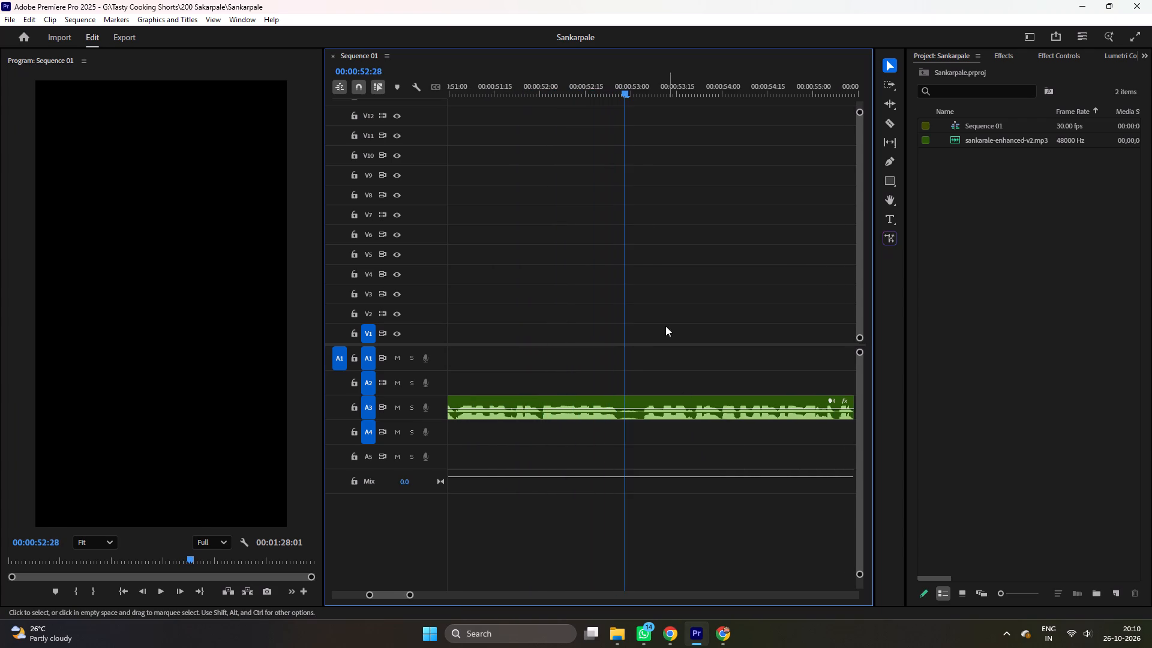
pyautogui.moveTo(625, 100); pyautogui.dragTo(619, 106)
pyautogui.press('c')
pyautogui.click(617, 413)
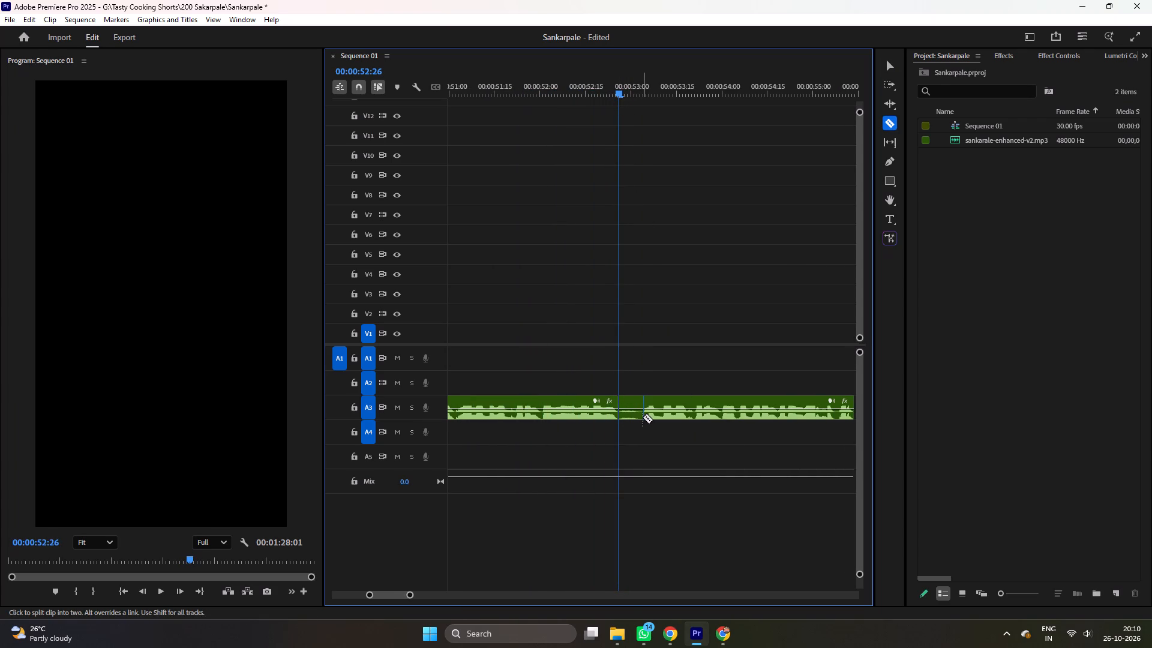
pyautogui.click(643, 417)
pyautogui.press('v')
pyautogui.click(631, 418)
pyautogui.press('Delete')
pyautogui.rightClick(631, 418)
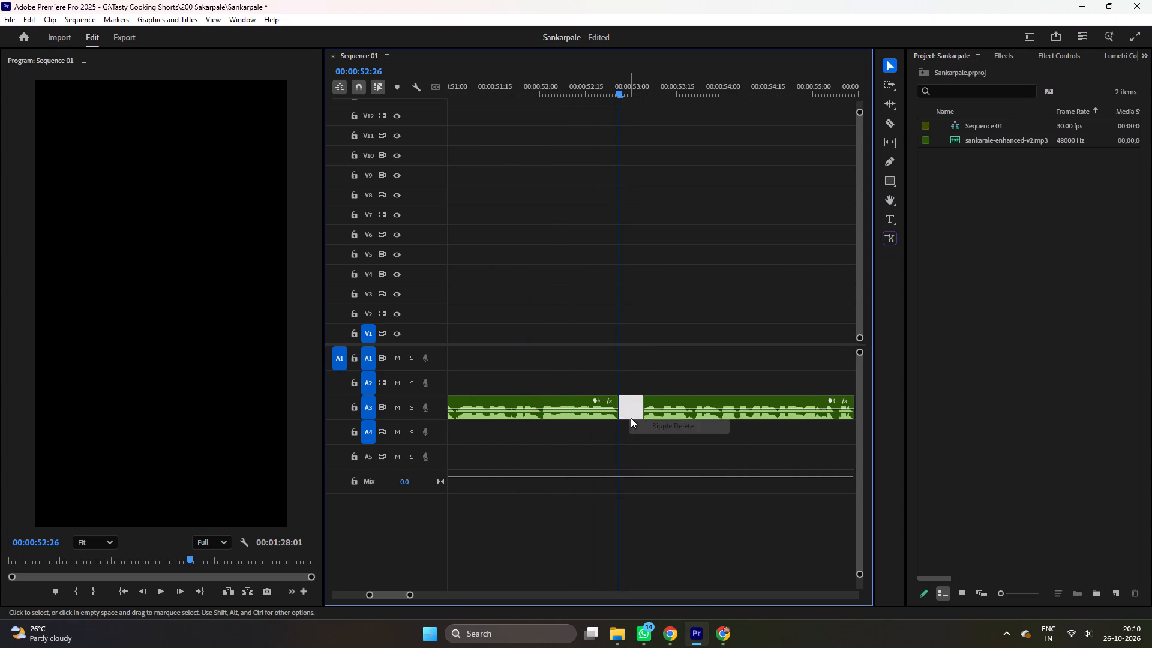
pyautogui.click(638, 421)
pyautogui.hotkey('ctrl', 's')
# Play to the following pause, cut it out from 00:00:56:02 to about 00:00:56:08, close the gap, and save the project.
pyautogui.hotkey('ctrl', 'space')
pyautogui.scroll(-7, 709, 477)
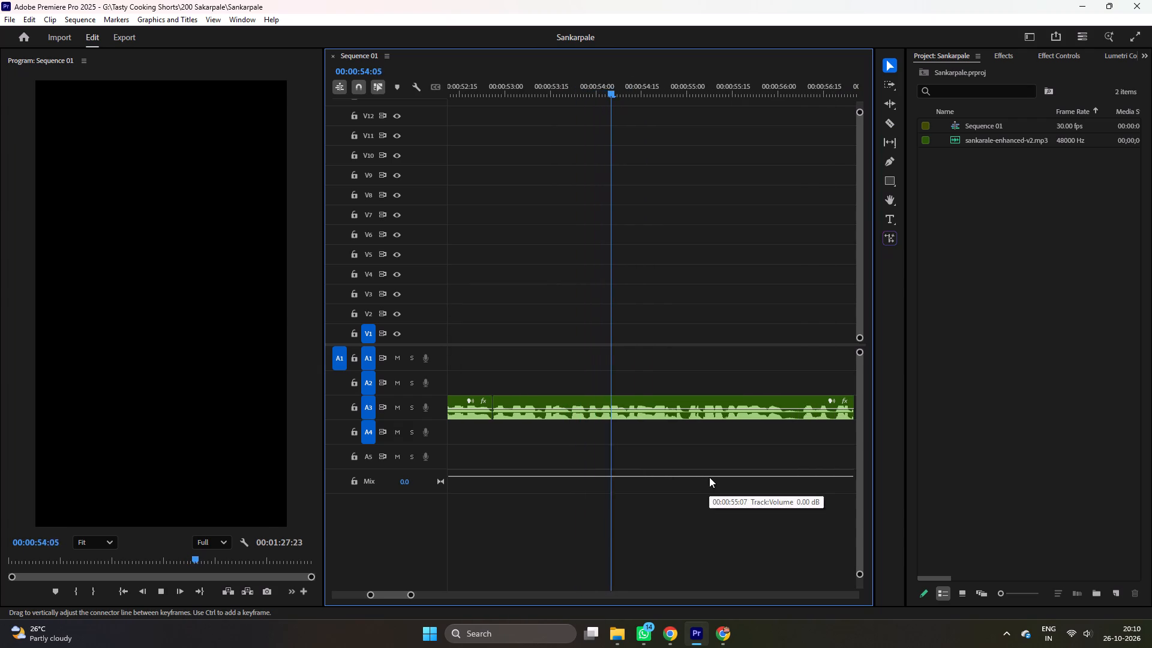
pyautogui.scroll(-6, 709, 477)
pyautogui.press('space')
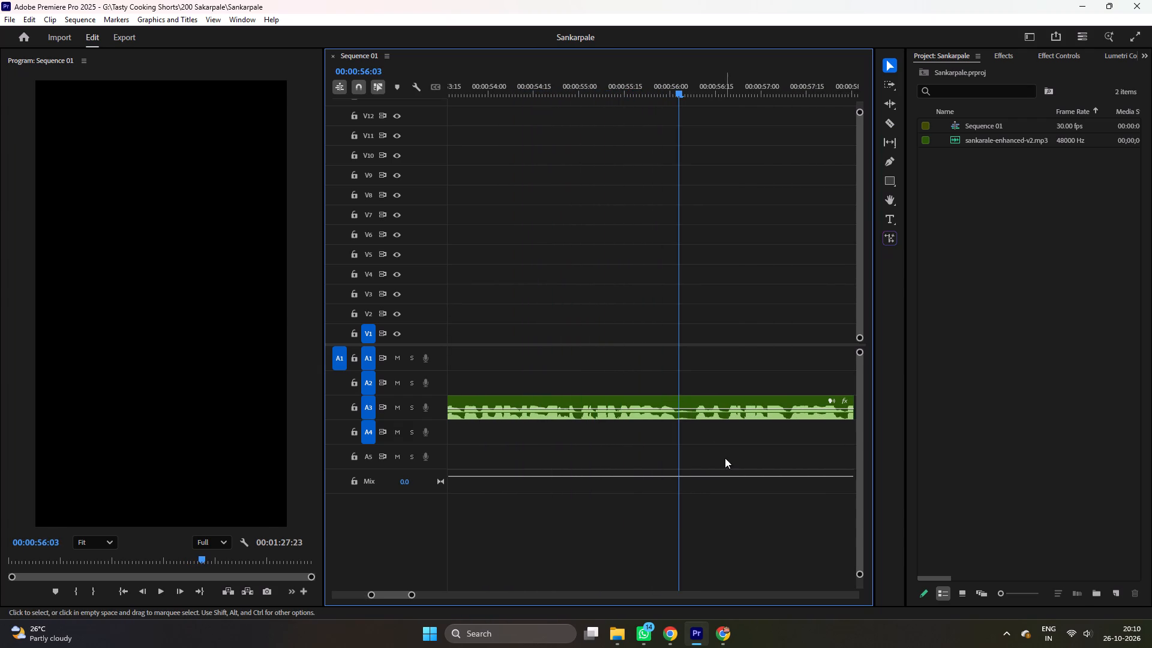
pyautogui.click(677, 92)
pyautogui.press('c')
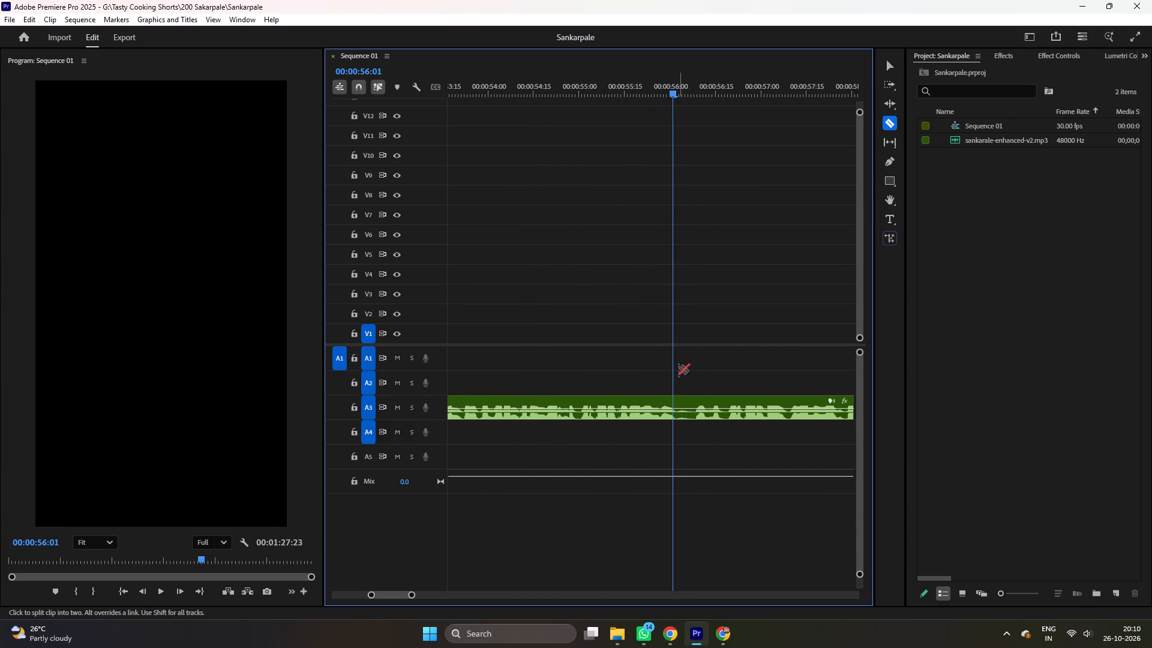
pyautogui.click(675, 89)
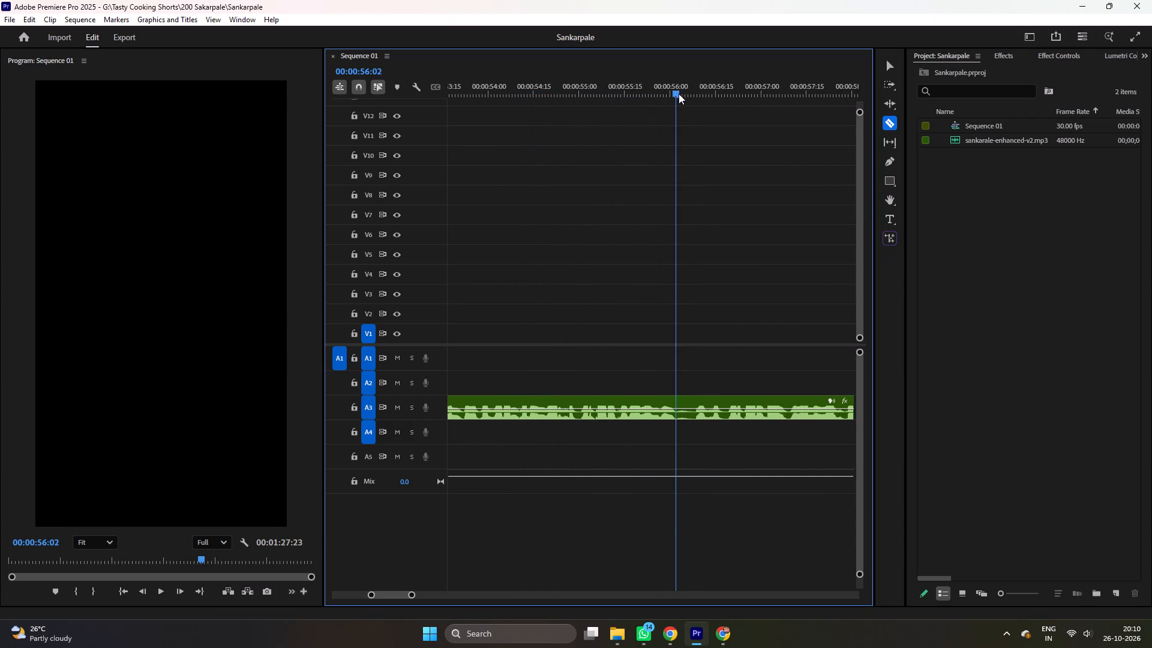
pyautogui.click(674, 409)
pyautogui.click(695, 415)
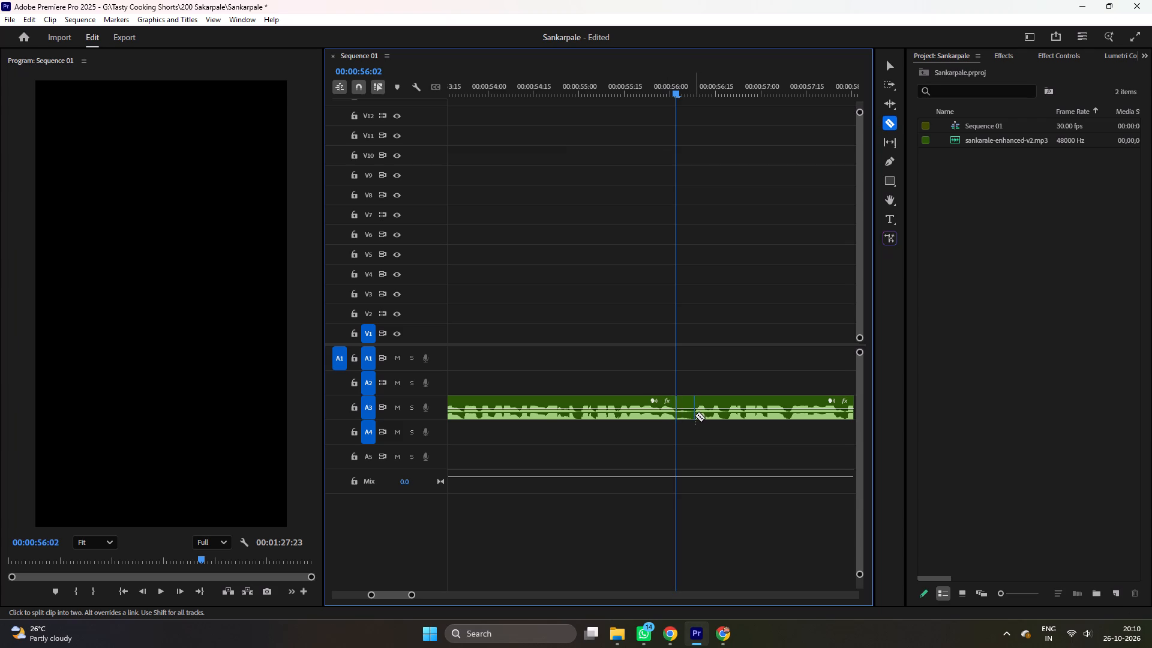
pyautogui.press('v')
pyautogui.click(685, 419)
pyautogui.press('Delete')
pyautogui.rightClick(683, 418)
pyautogui.click(692, 423)
pyautogui.hotkey('ctrl', 's')
# Listen past the next pause, cut it out from about 00:00:58:20 to 00:00:58:28, close the gap, and save the project.
pyautogui.hotkey('ctrl', 'space')
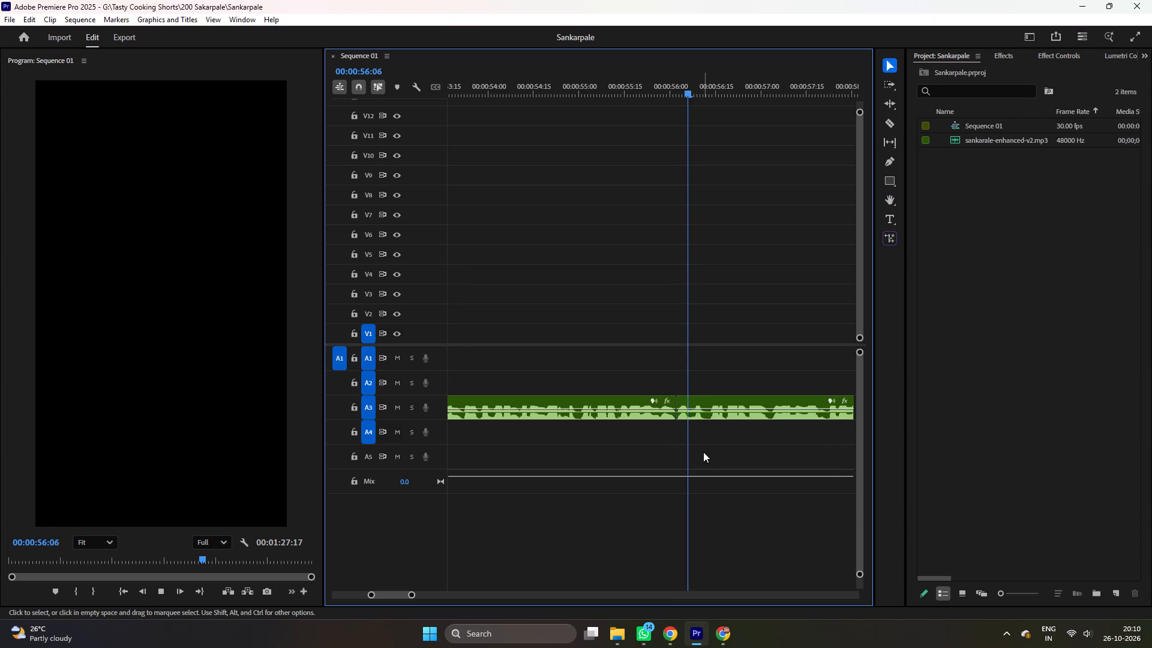
pyautogui.scroll(-8, 703, 452)
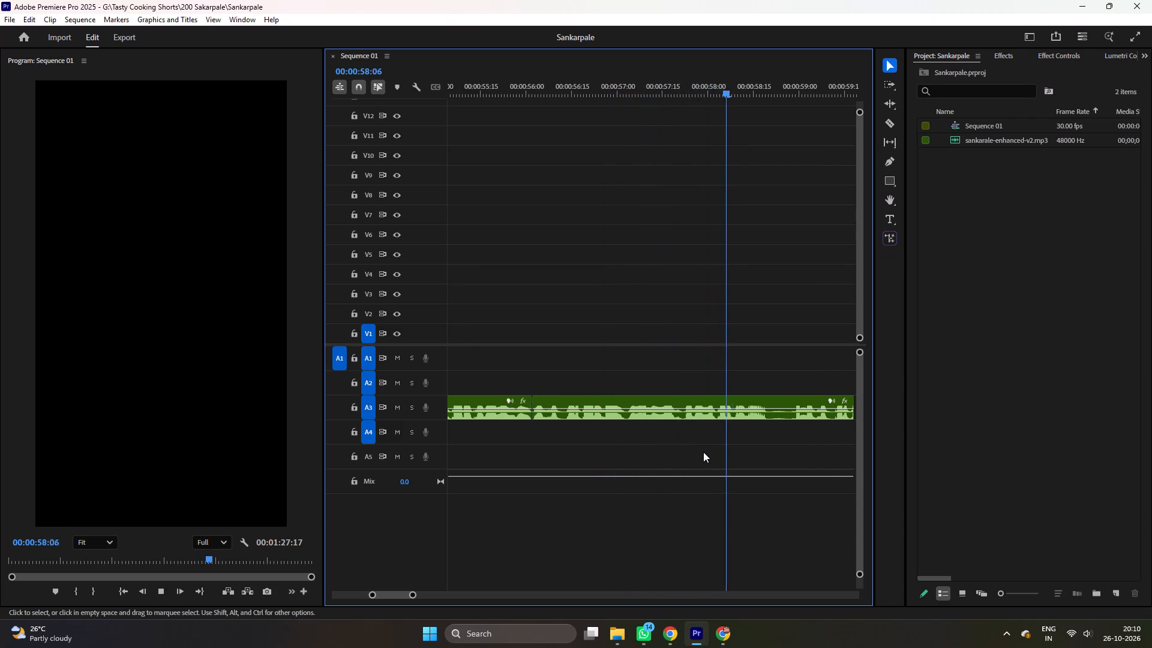
pyautogui.scroll(-7, 703, 452)
pyautogui.press('space')
pyautogui.press('c')
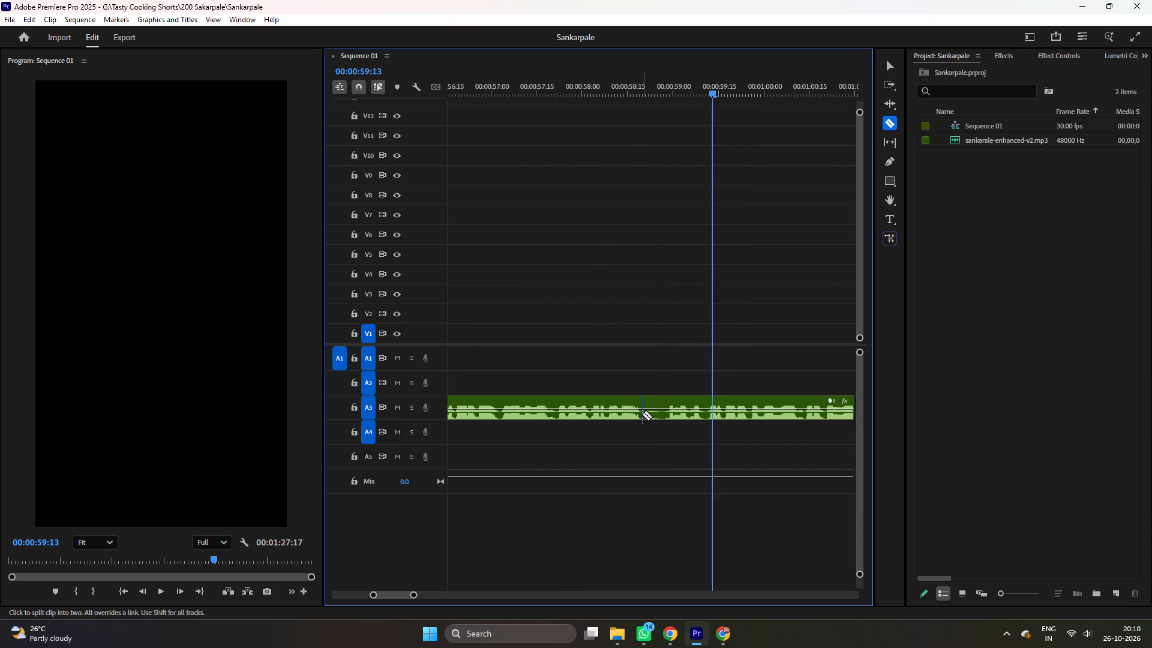
pyautogui.click(642, 415)
pyautogui.click(665, 416)
pyautogui.press('v')
pyautogui.click(655, 418)
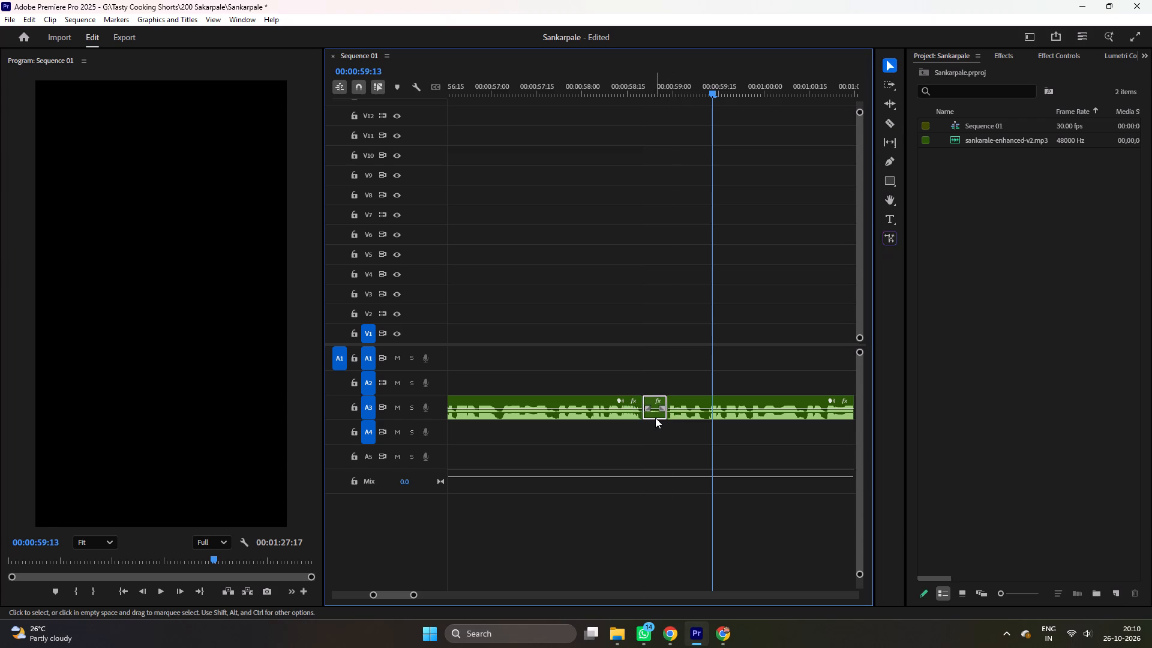
pyautogui.press('Delete')
pyautogui.rightClick(655, 418)
pyautogui.click(661, 424)
pyautogui.hotkey('ctrl', 's')
# Play the narration onward to about 00:01:03:10, and replay it from about 00:00:52 to 00:01:00, listening for a repeated section.
pyautogui.press('space')
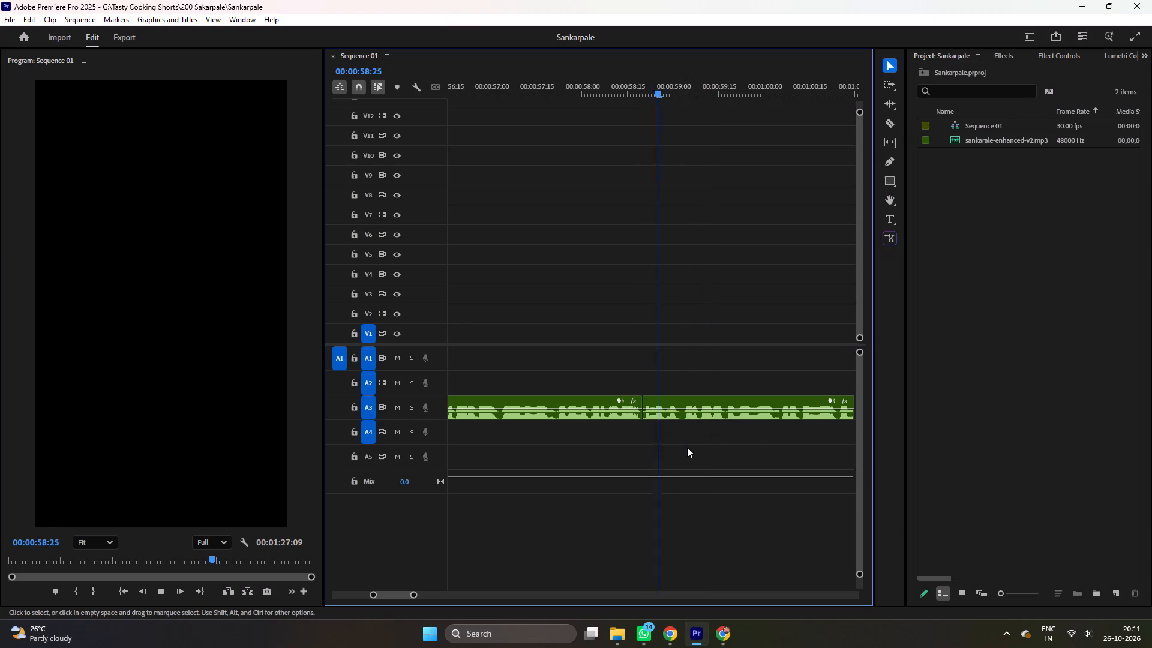
pyautogui.scroll(-6, 685, 447)
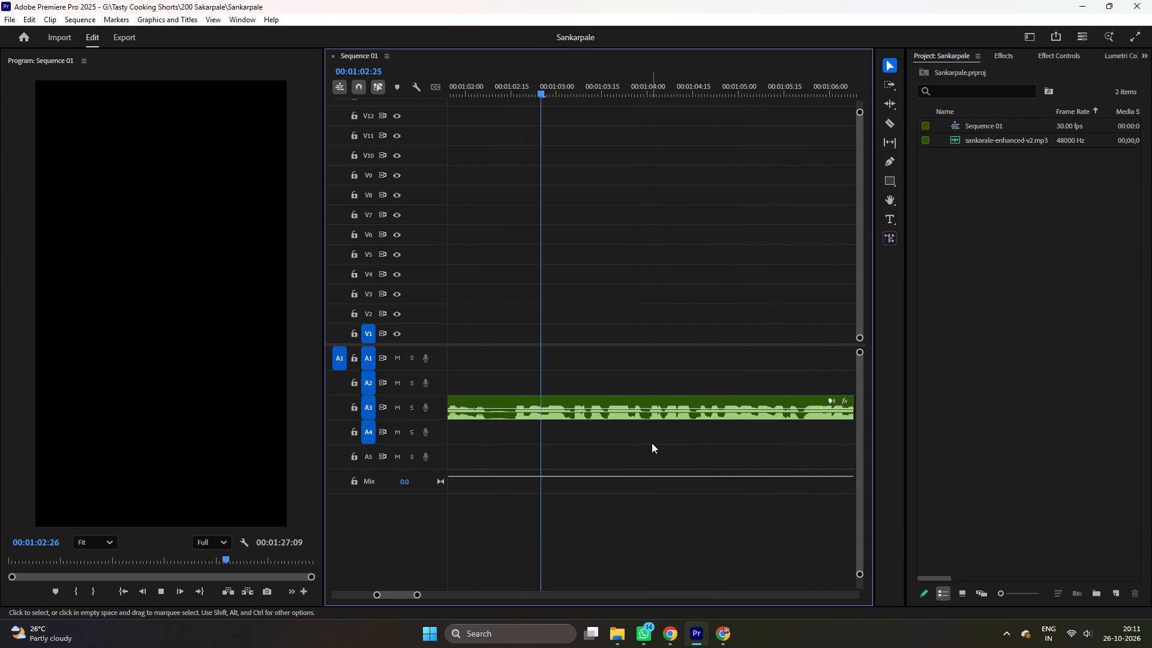
pyautogui.scroll(4, 652, 443)
pyautogui.press('space')
pyautogui.click(614, 344)
pyautogui.press('-')
pyautogui.press('-')
pyautogui.press('-')
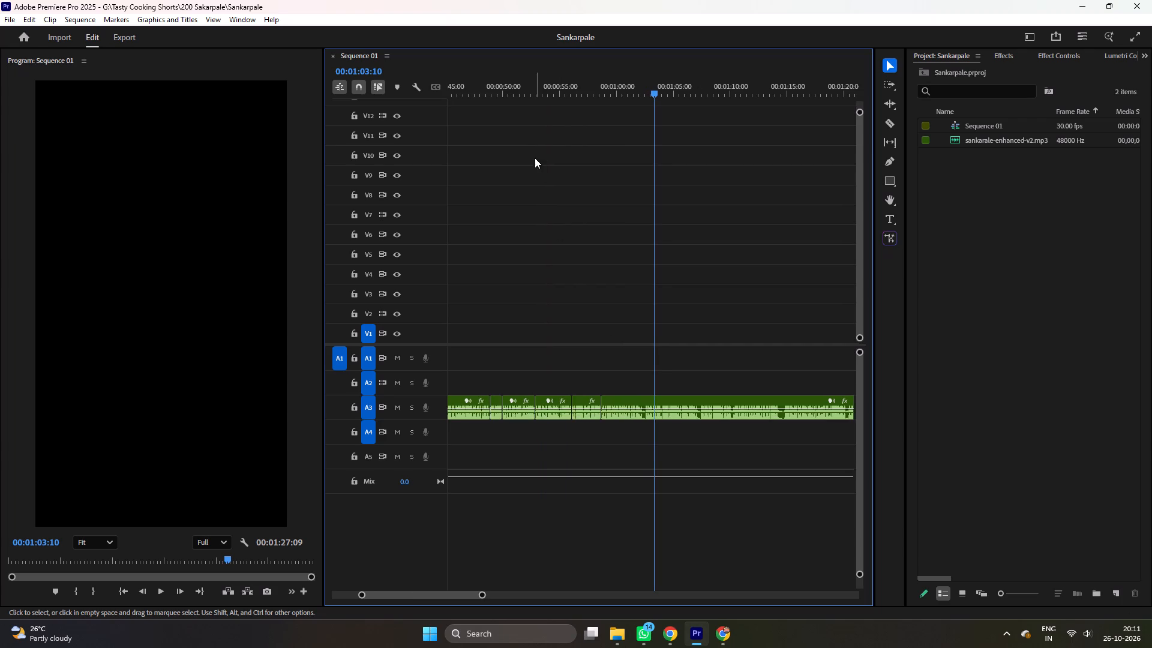
pyautogui.click(525, 90)
pyautogui.press('=')
pyautogui.click(704, 329)
pyautogui.hotkey('ctrl', 's')
pyautogui.hotkey('ctrl', 'space')
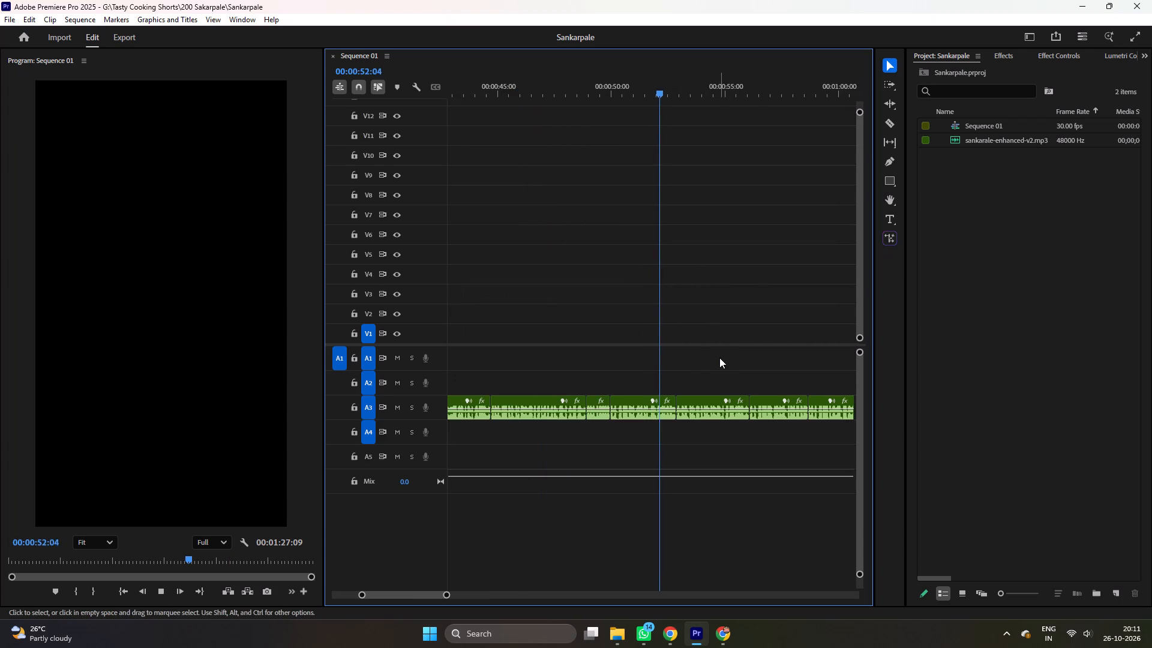
pyautogui.scroll(-4, 686, 355)
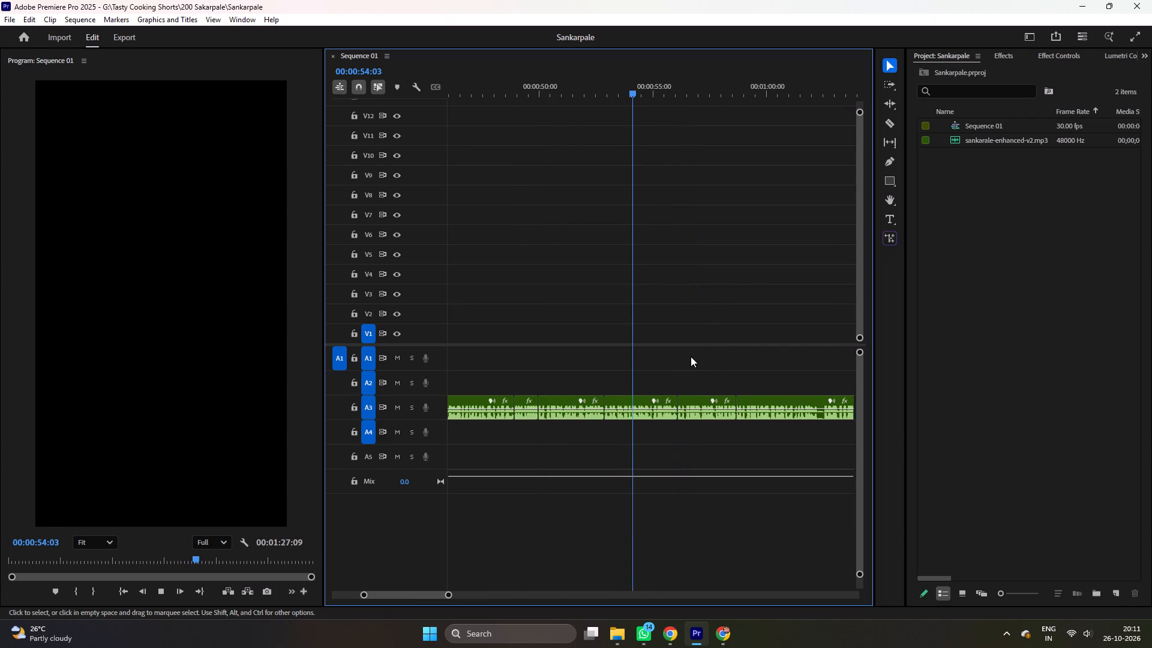
pyautogui.scroll(-5, 688, 356)
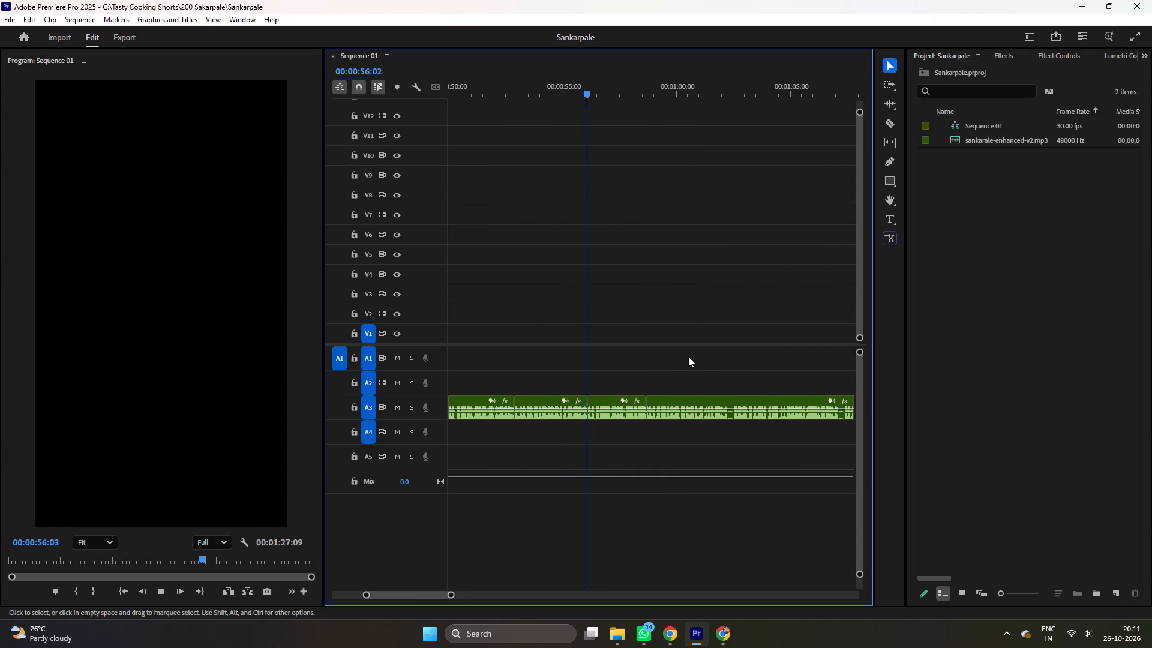
pyautogui.scroll(-2, 688, 356)
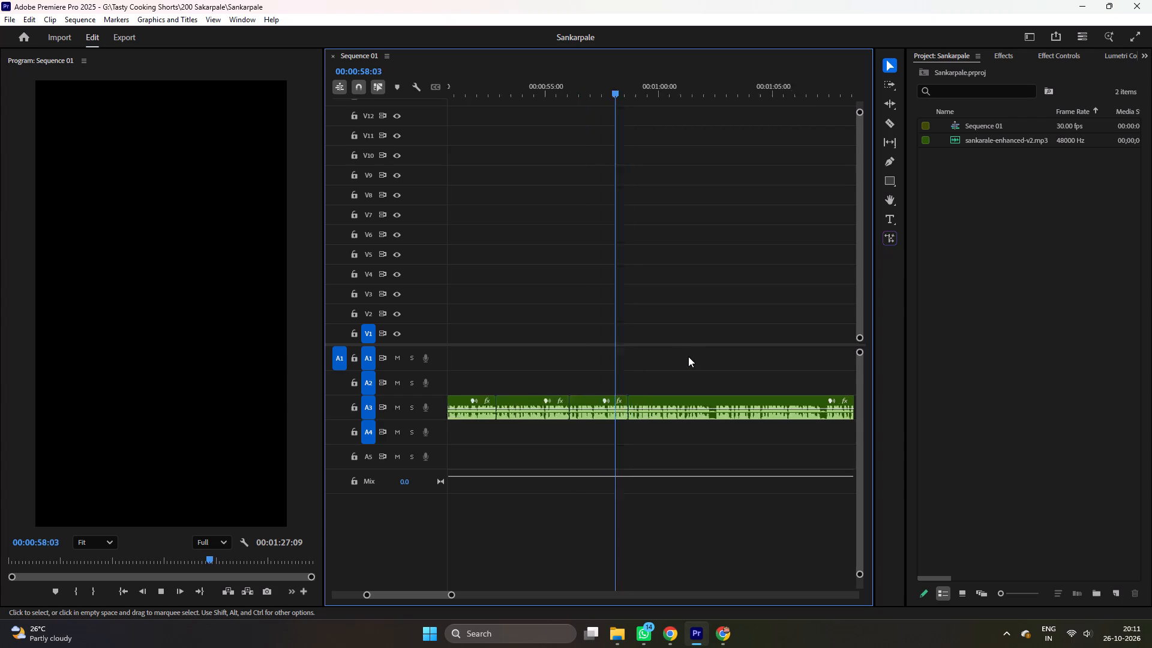
pyautogui.scroll(-5, 688, 356)
pyautogui.scroll(6, 617, 364)
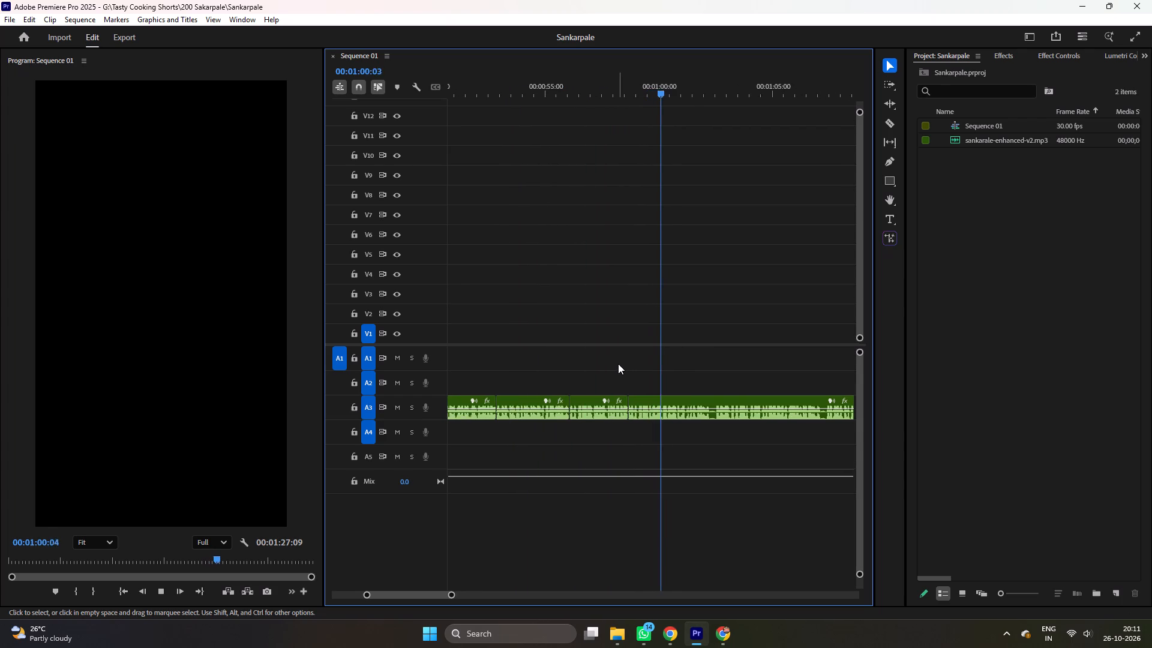
pyautogui.press('space')
# Replay from about 00:00:55:12, delete the narration clip from 00:00:56:02 to 00:00:58:20, close the gap, and save the project.
pyautogui.click(554, 91)
pyautogui.press('space')
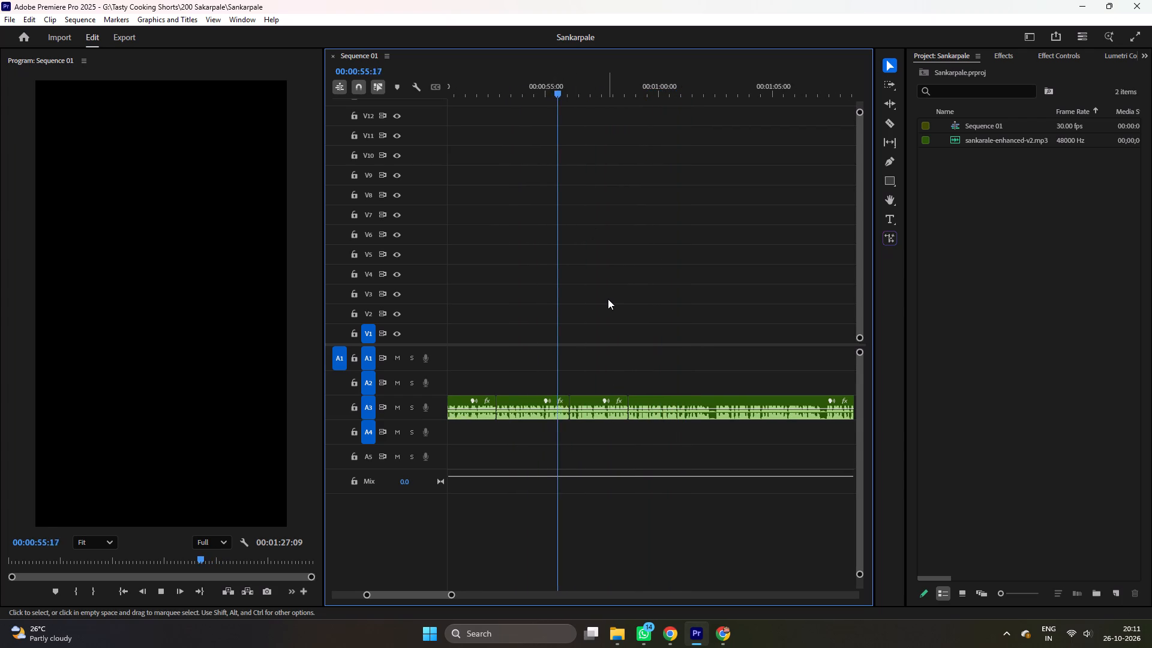
pyautogui.press('space')
pyautogui.click(597, 401)
pyautogui.press('Delete')
pyautogui.rightClick(597, 401)
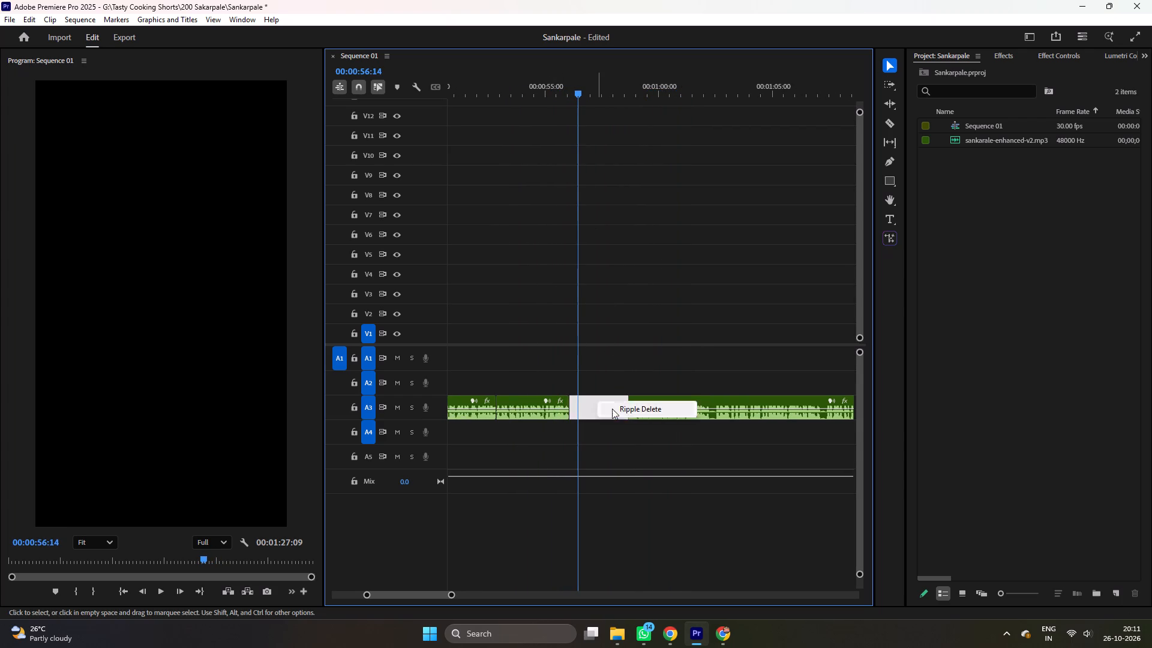
pyautogui.click(621, 410)
pyautogui.click(533, 101)
pyautogui.click(534, 95)
pyautogui.hotkey('ctrl', 's')
# Replay across the new join to the next pause, cut it out from about 00:00:59:19 to 00:00:59:28, close the gap, and save the project.
pyautogui.hotkey('ctrl', 'space')
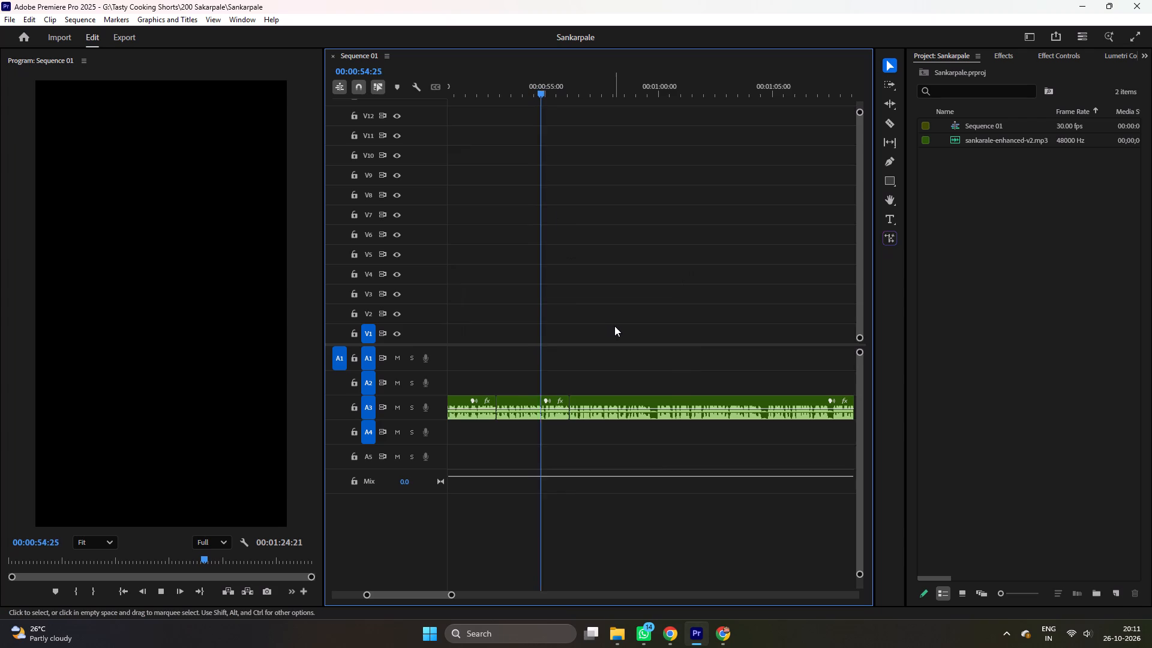
pyautogui.click(614, 326)
pyautogui.press('=')
pyautogui.scroll(-6, 619, 325)
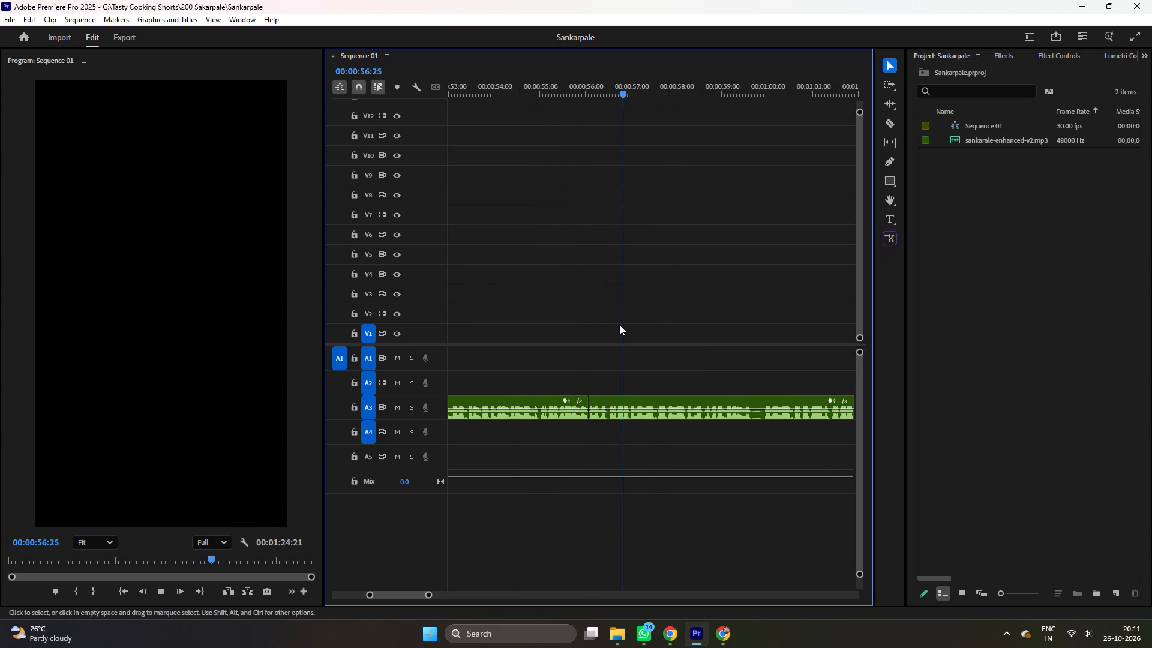
pyautogui.click(570, 84)
pyautogui.press('space')
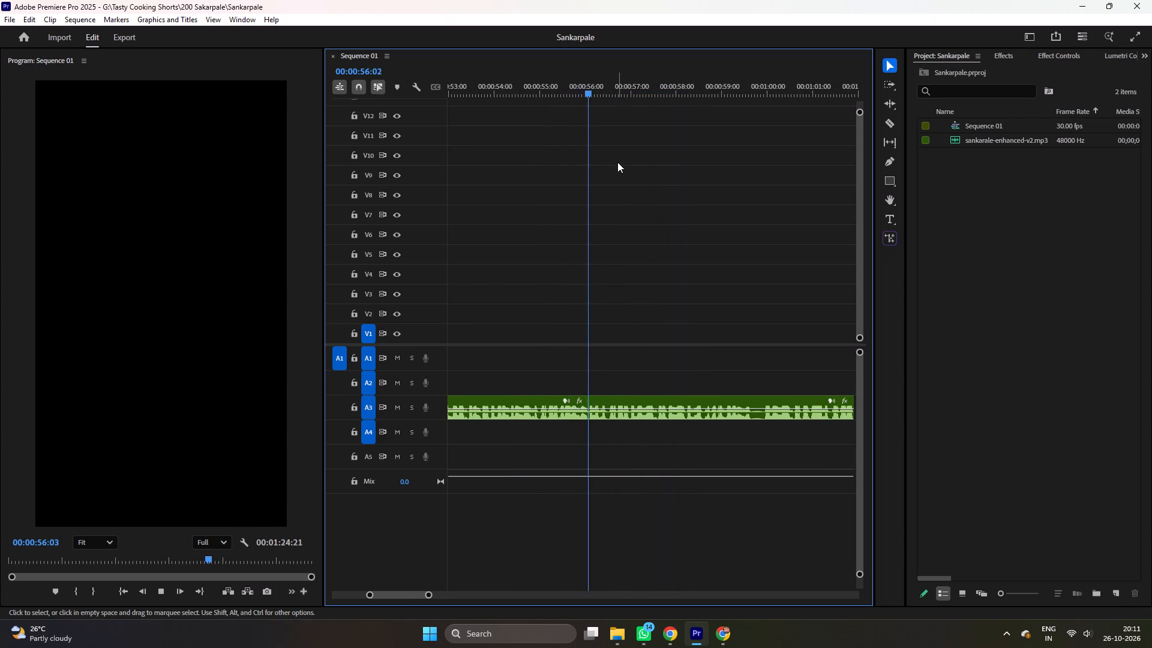
pyautogui.scroll(-6, 617, 208)
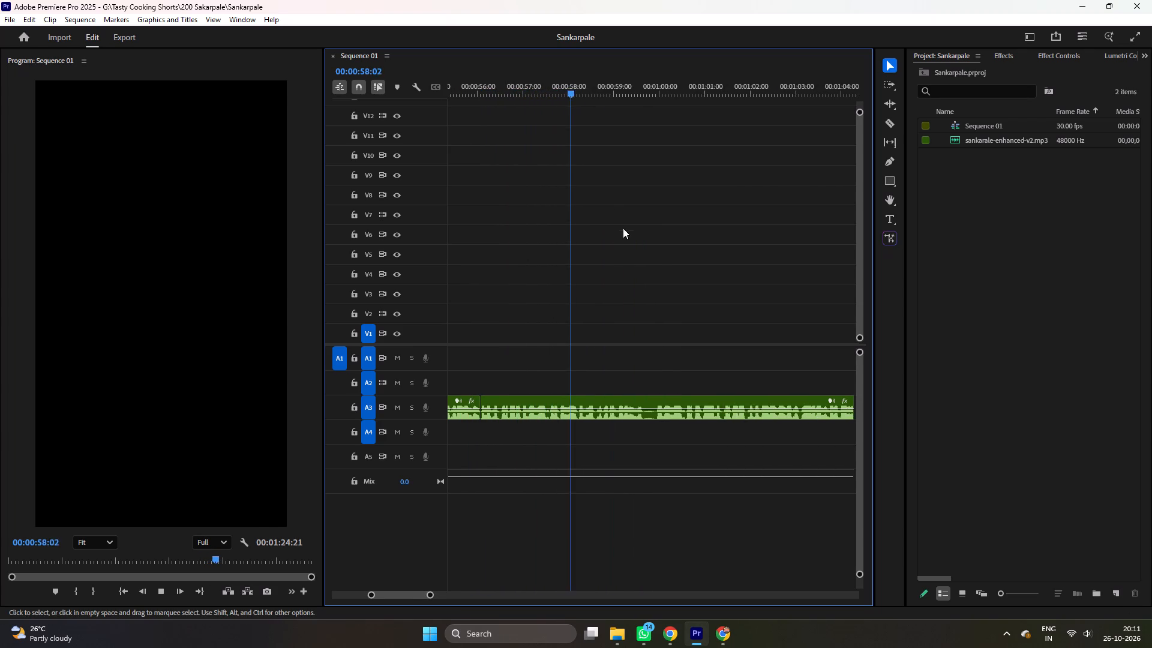
pyautogui.click(657, 251)
pyautogui.press('=')
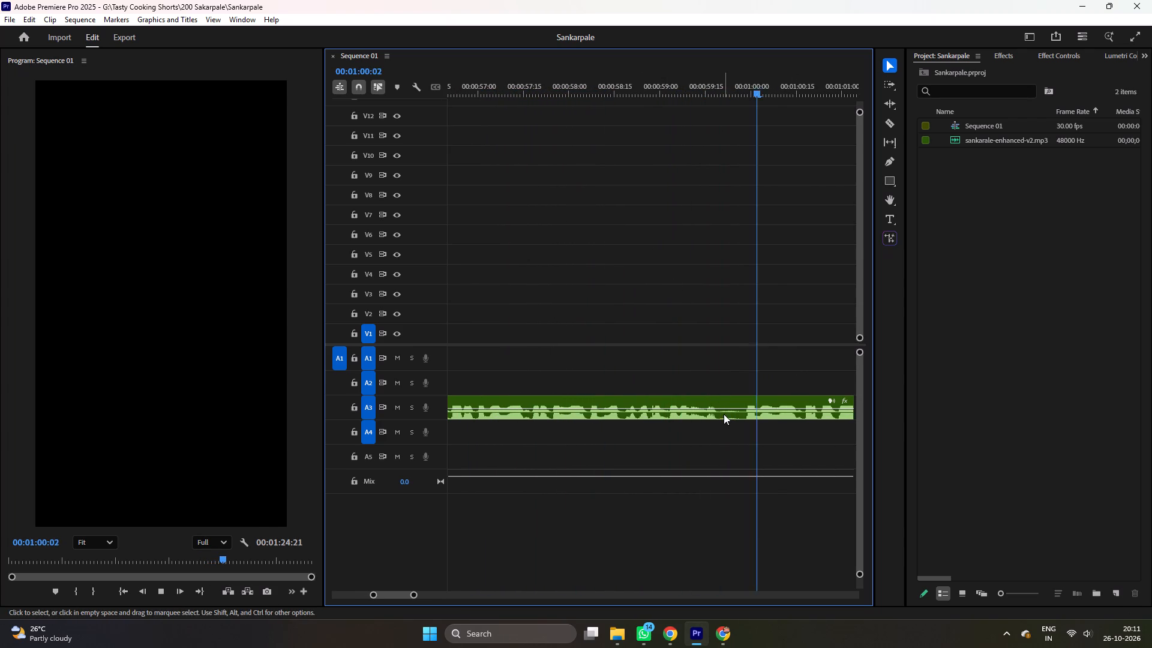
pyautogui.press('space')
pyautogui.write('c')
pyautogui.click(718, 419)
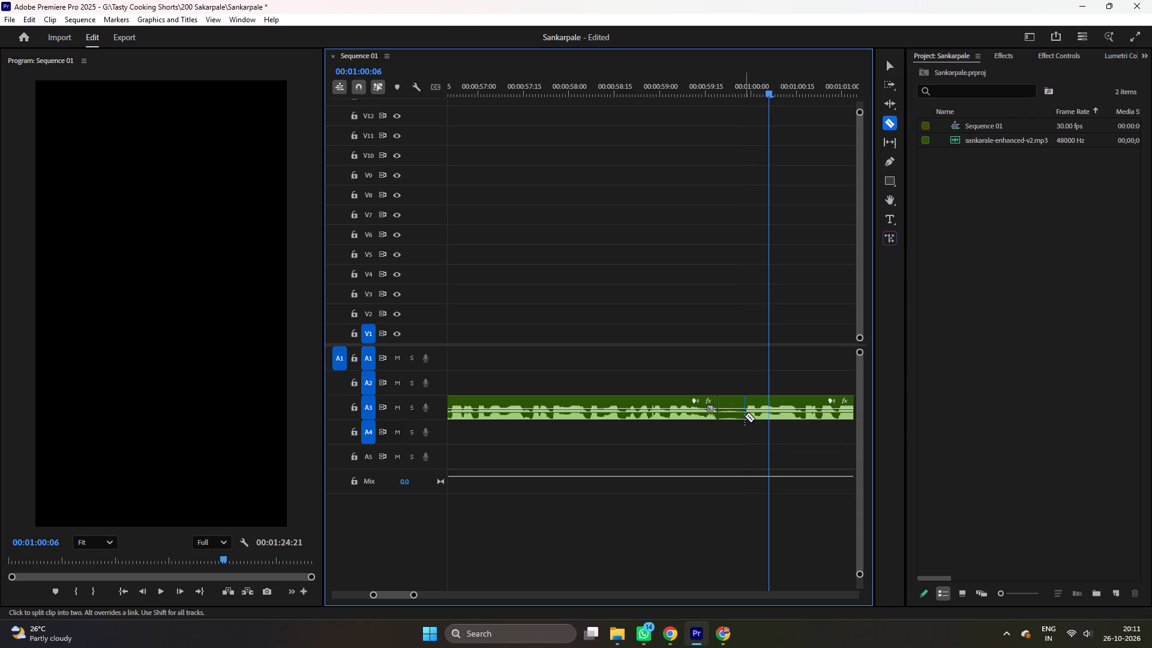
pyautogui.click(745, 416)
pyautogui.press('v')
pyautogui.click(734, 415)
pyautogui.press('Delete')
pyautogui.rightClick(733, 413)
pyautogui.click(749, 414)
pyautogui.hotkey('ctrl', 's')
# Play onward to the next pause, cut it out from 00:01:04:07 to about 00:01:04:14, close the gap, and save the project.
pyautogui.hotkey('ctrl', 'space')
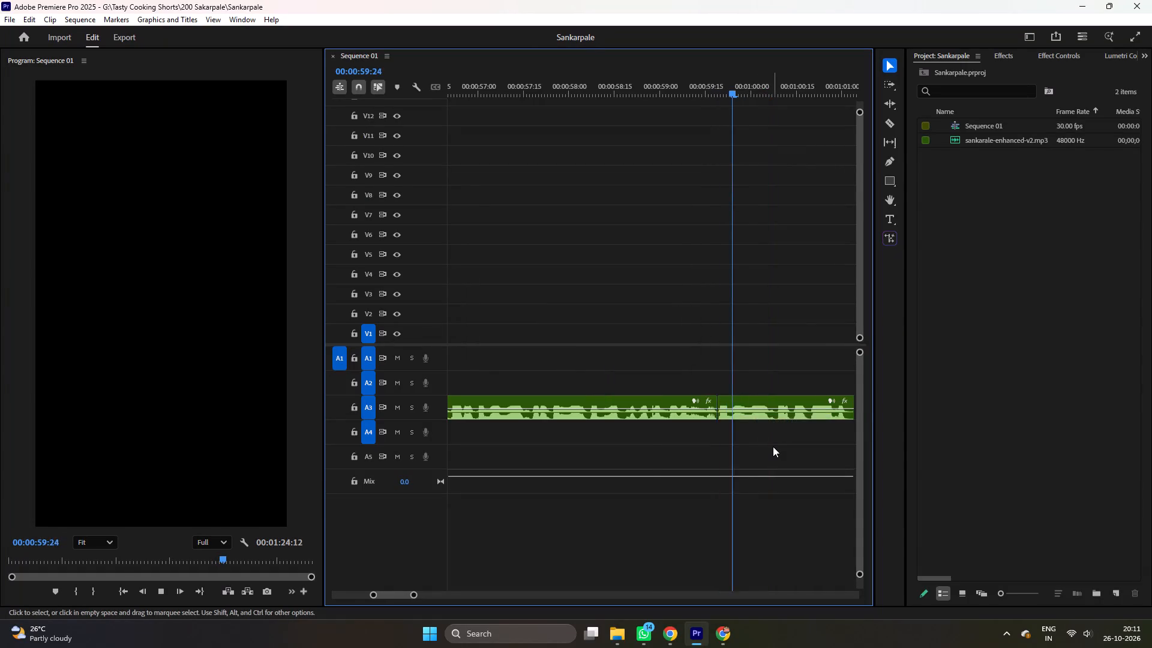
pyautogui.scroll(-14, 771, 446)
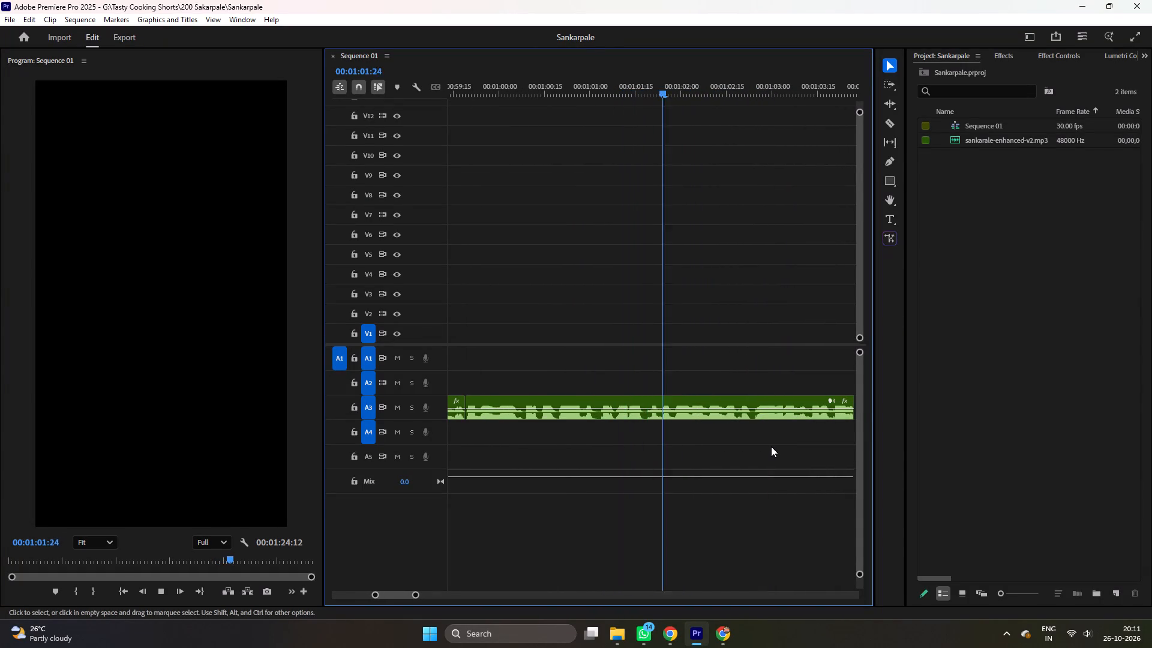
pyautogui.scroll(-13, 771, 446)
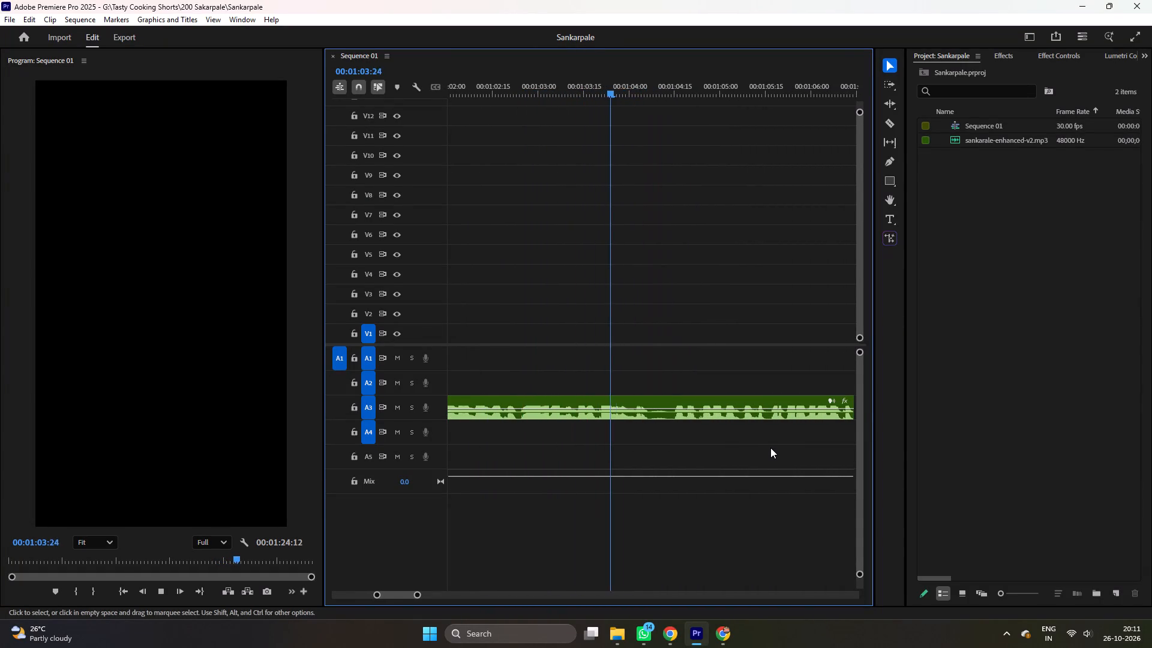
pyautogui.press('space')
pyautogui.moveTo(644, 95); pyautogui.dragTo(650, 98)
pyautogui.press('c')
pyautogui.click(652, 400)
pyautogui.click(673, 415)
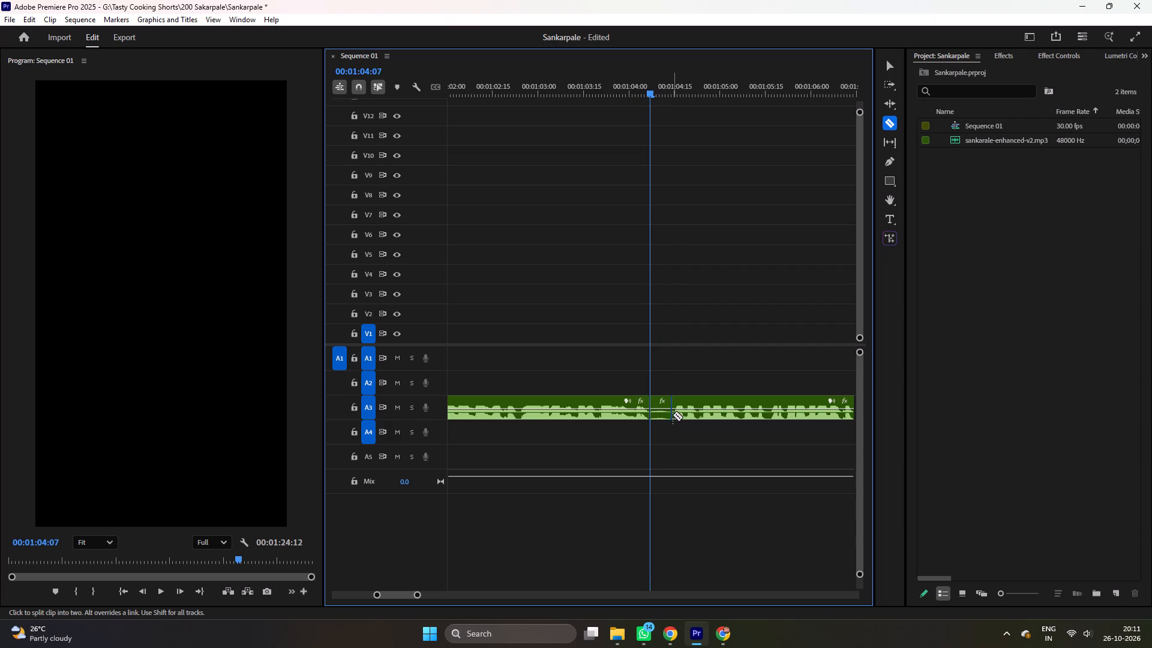
pyautogui.press('v')
pyautogui.click(662, 418)
pyautogui.press('Delete')
pyautogui.rightClick(661, 416)
pyautogui.click(665, 419)
pyautogui.hotkey('ctrl', 's')
# Listen past the following pause, cut it out from about 00:01:06:27 to 00:01:07:04, close the gap, and save the project.
pyautogui.hotkey('ctrl', 'space')
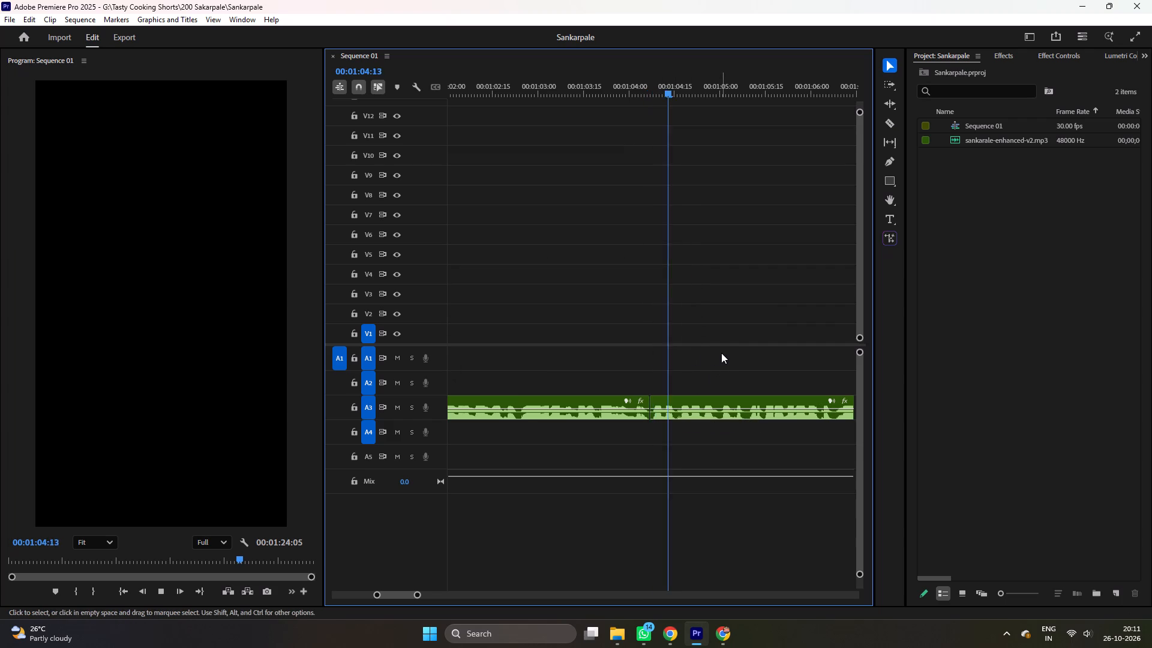
pyautogui.scroll(-9, 715, 349)
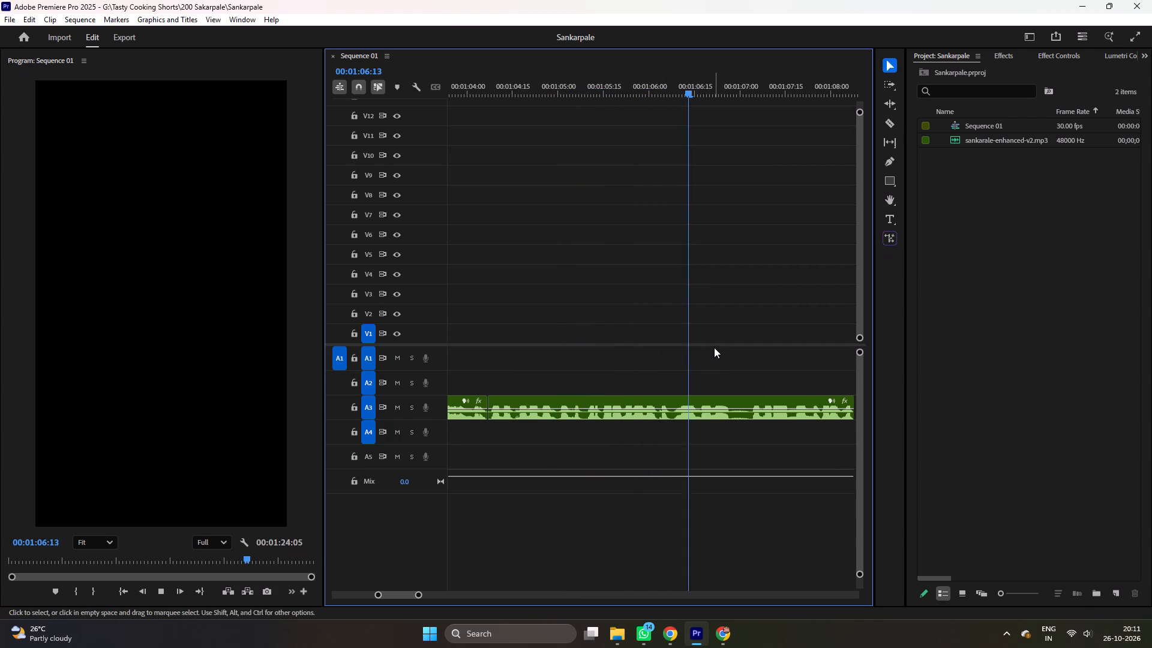
pyautogui.scroll(-6, 714, 347)
pyautogui.press('space')
pyautogui.press('c')
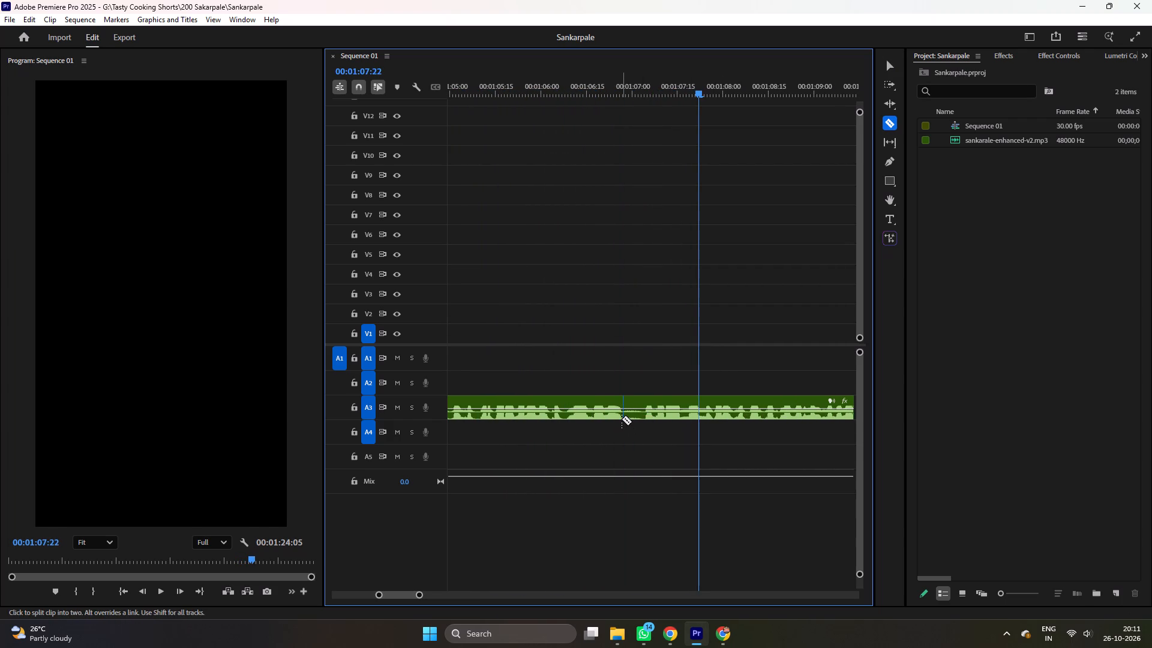
pyautogui.click(622, 419)
pyautogui.click(643, 419)
pyautogui.press('v')
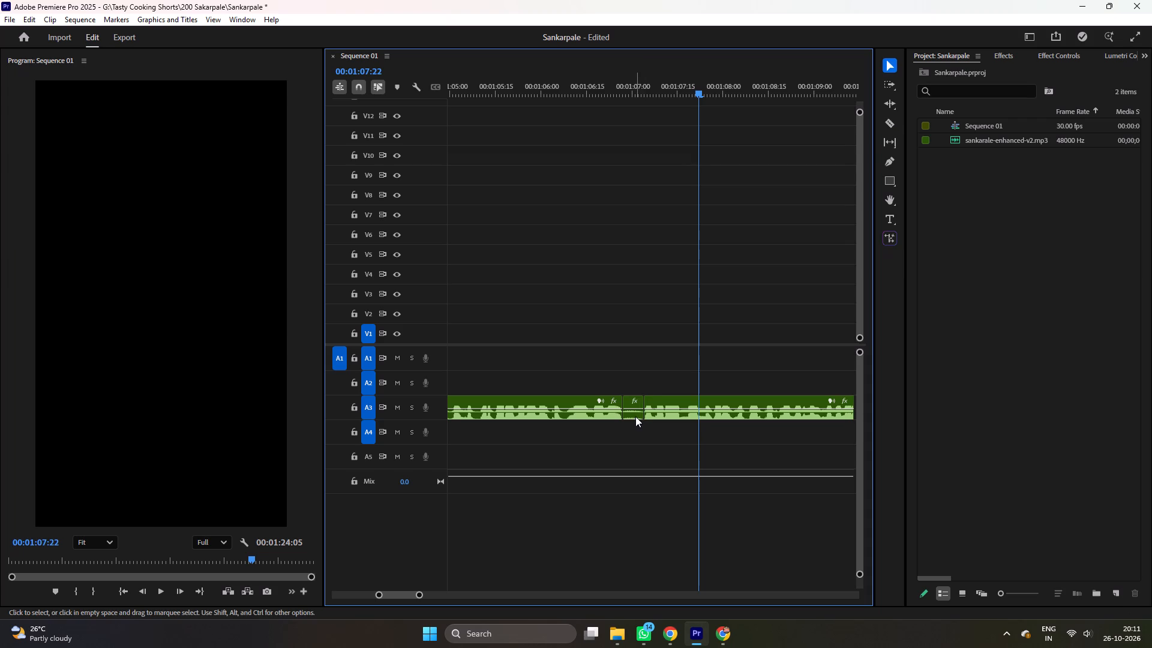
pyautogui.click(635, 416)
pyautogui.press('Delete')
pyautogui.rightClick(634, 415)
pyautogui.click(641, 419)
pyautogui.hotkey('ctrl', 's')
# Play past the next long pause, split the narration at about 00:01:11:11, delete the section from 00:01:06:27 to that cut, and close the gap.
pyautogui.hotkey('ctrl', 'space')
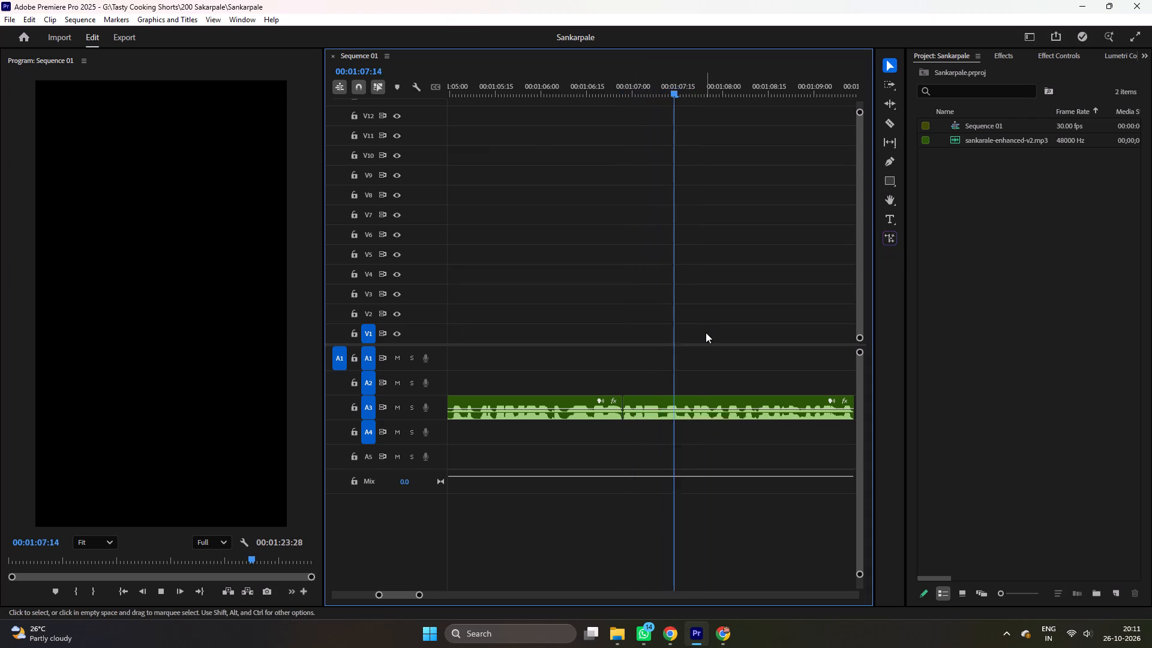
pyautogui.scroll(-11, 698, 334)
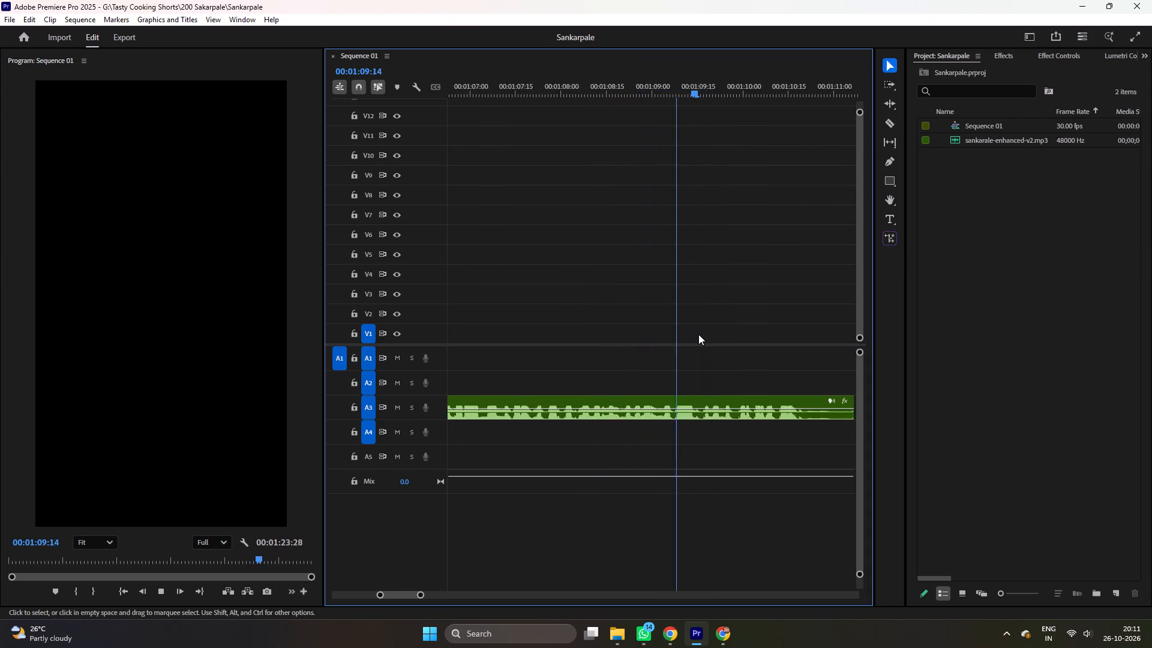
pyautogui.scroll(-12, 698, 334)
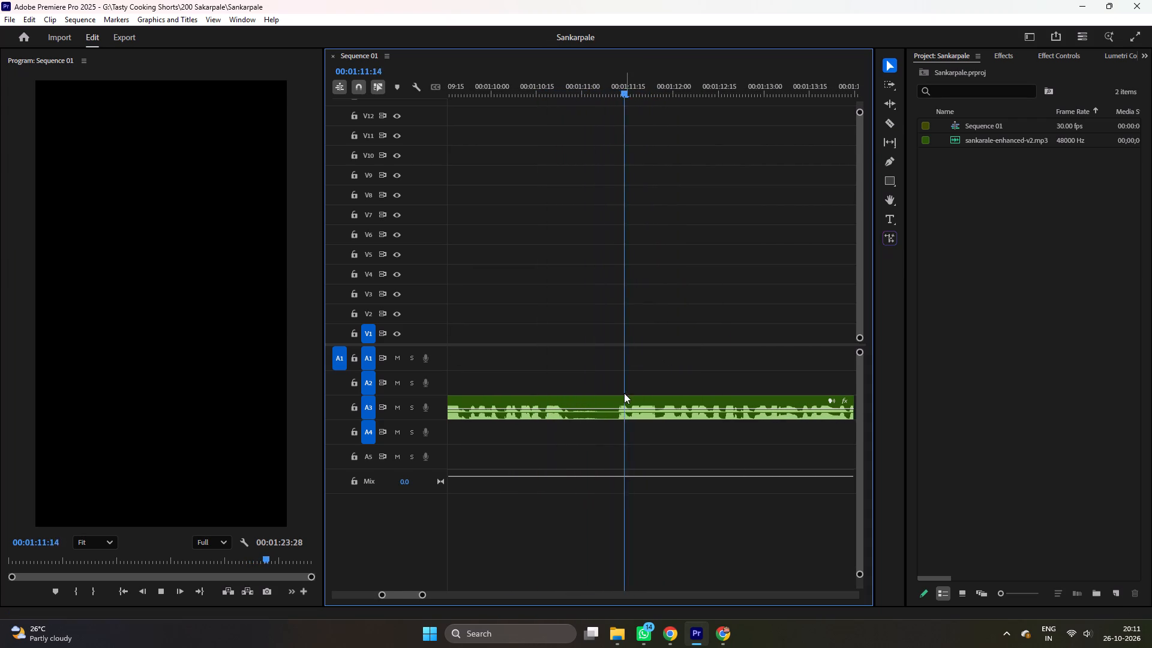
pyautogui.press('space')
pyautogui.press('c')
pyautogui.click(616, 420)
pyautogui.click(614, 417)
pyautogui.press('v')
pyautogui.click(541, 410)
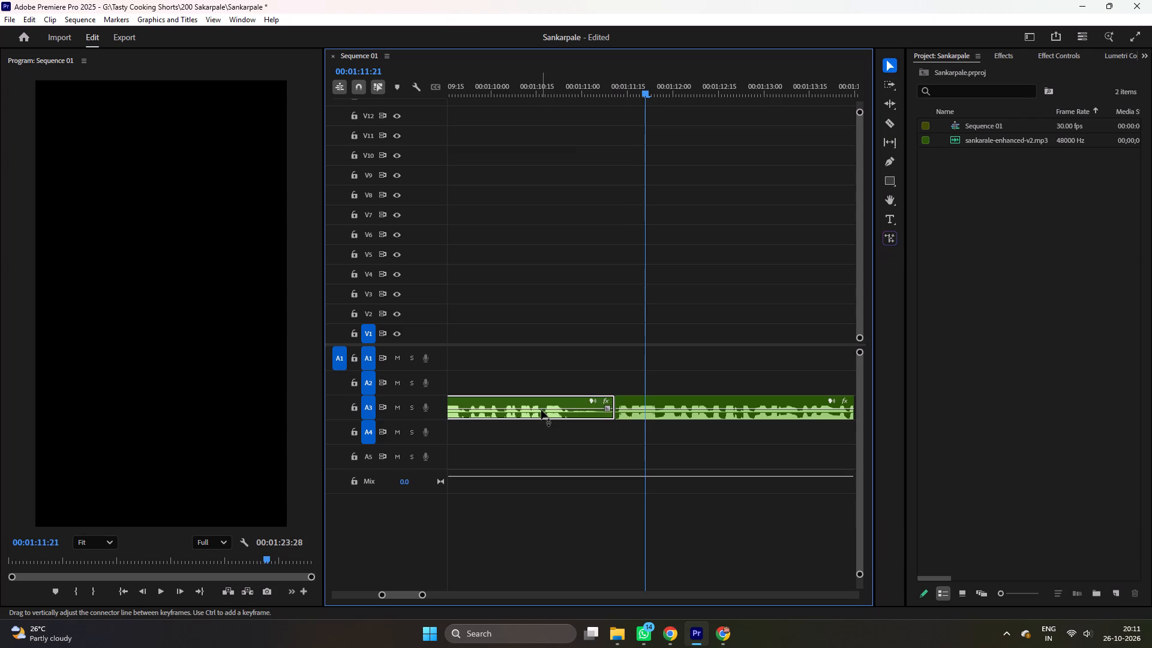
pyautogui.press('Delete')
pyautogui.rightClick(541, 410)
pyautogui.click(551, 414)
# Play across the join to the next pause, cut it out from about 00:01:12:09 to 00:01:12:16, and close the gap.
pyautogui.hotkey('ctrl', 'space')
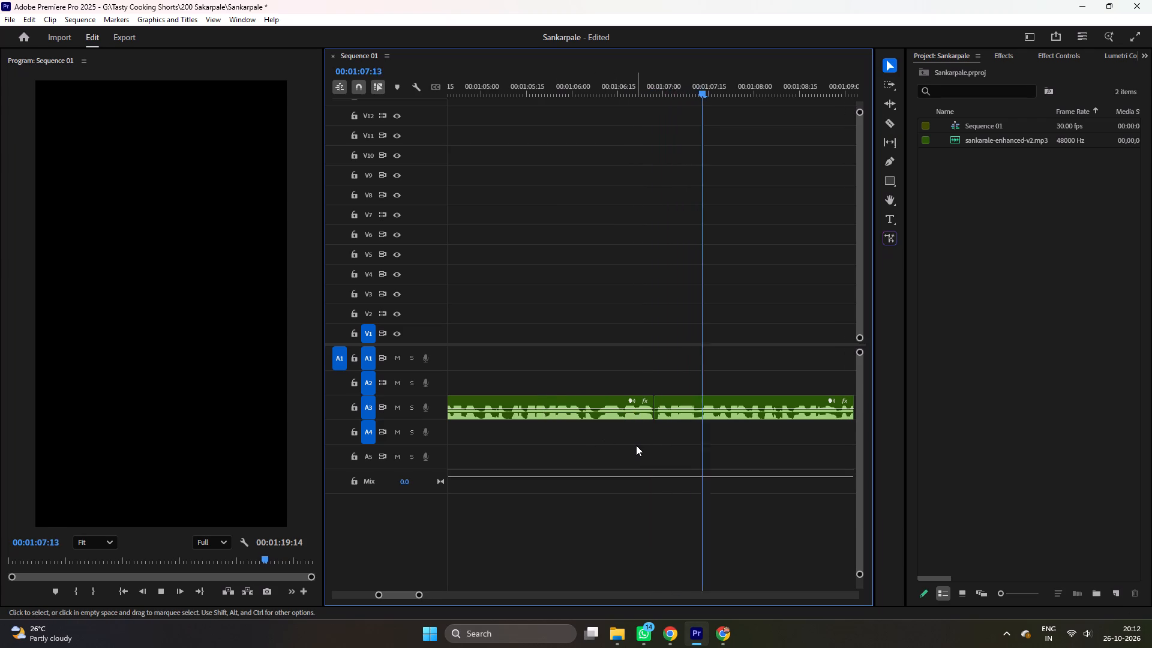
pyautogui.scroll(-5, 636, 445)
pyautogui.click(635, 445)
pyautogui.write('-=')
pyautogui.scroll(-12, 635, 445)
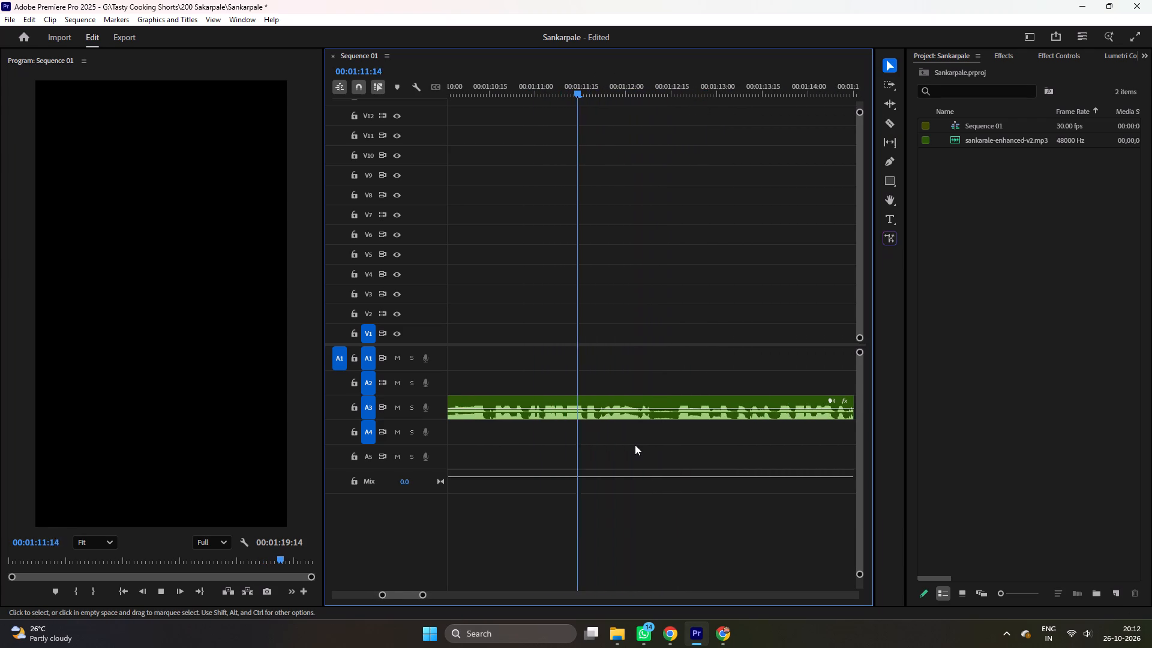
pyautogui.press('space')
pyautogui.press('c')
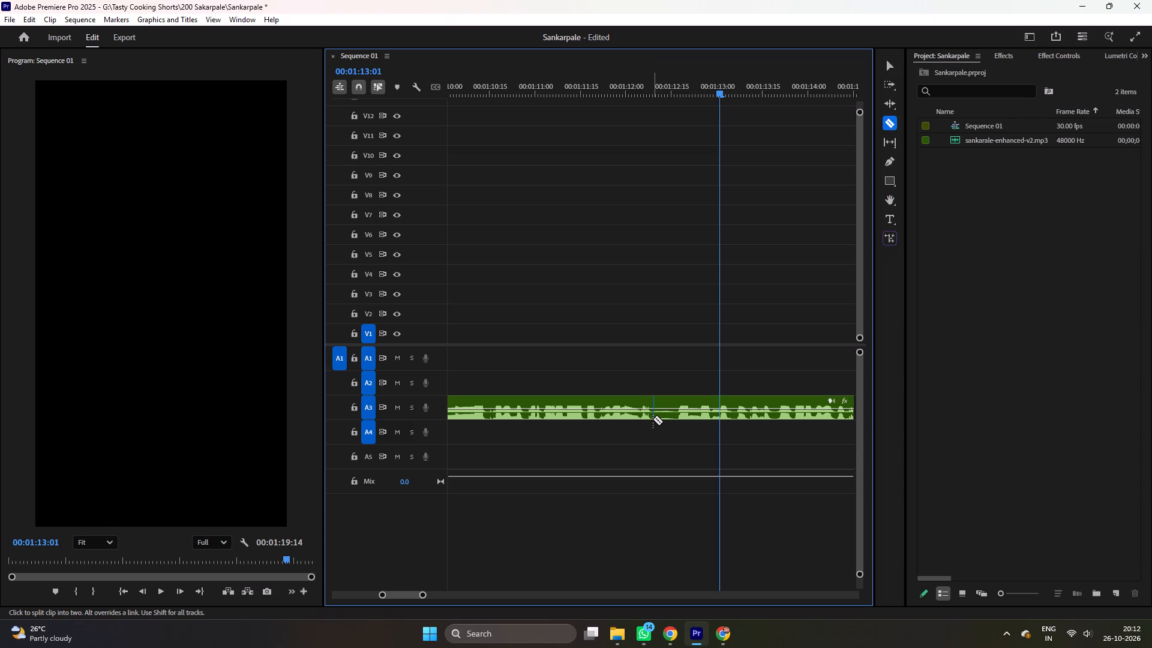
pyautogui.click(653, 419)
pyautogui.click(674, 415)
pyautogui.press('v')
pyautogui.click(667, 416)
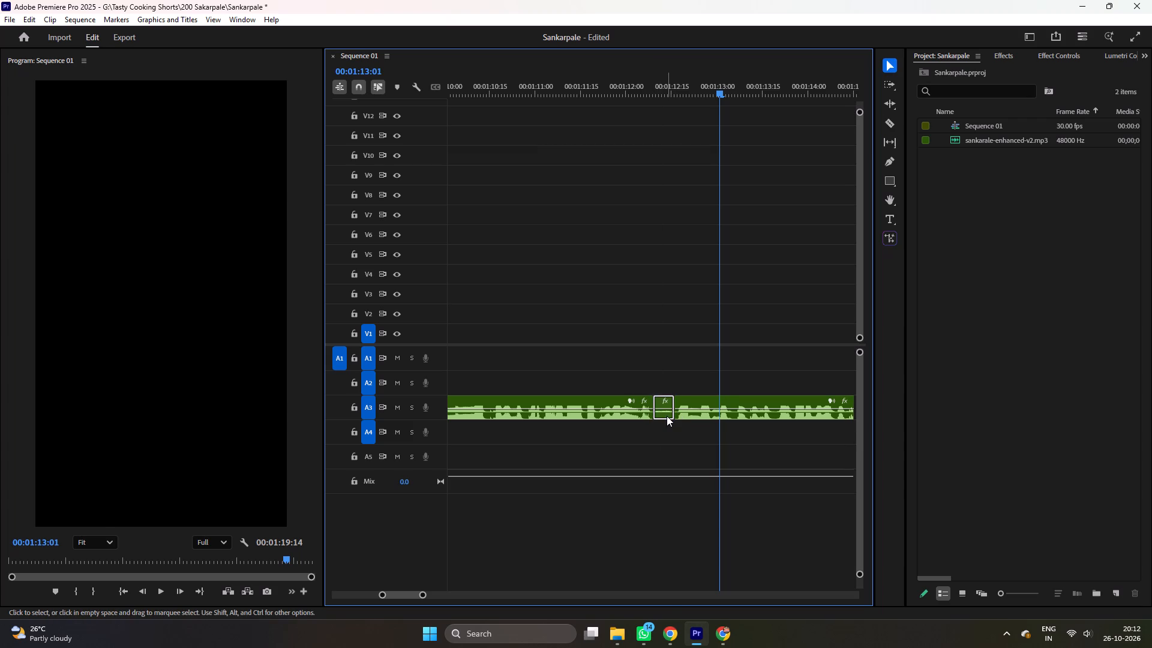
pyautogui.press('Delete')
pyautogui.rightClick(667, 416)
pyautogui.click(682, 422)
# Play past the next pause, split the narration at about 00:01:15:19, delete the section from 00:01:12:09 to that cut, close the gap, and save.
pyautogui.press('space')
pyautogui.scroll(-7, 701, 440)
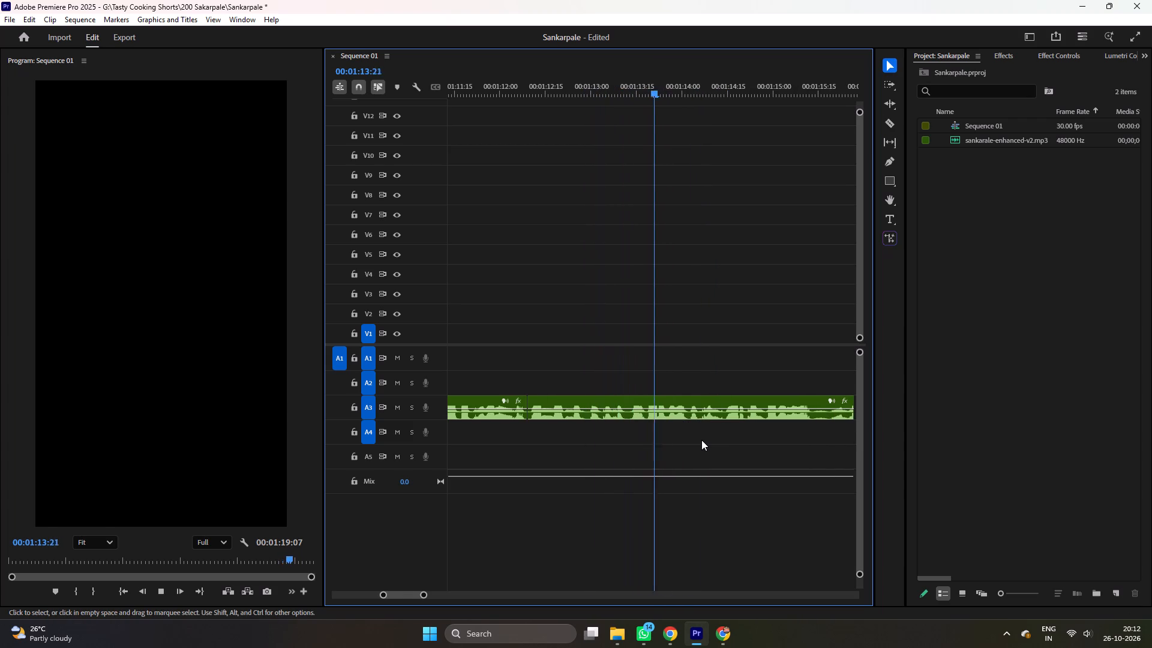
pyautogui.scroll(-7, 701, 440)
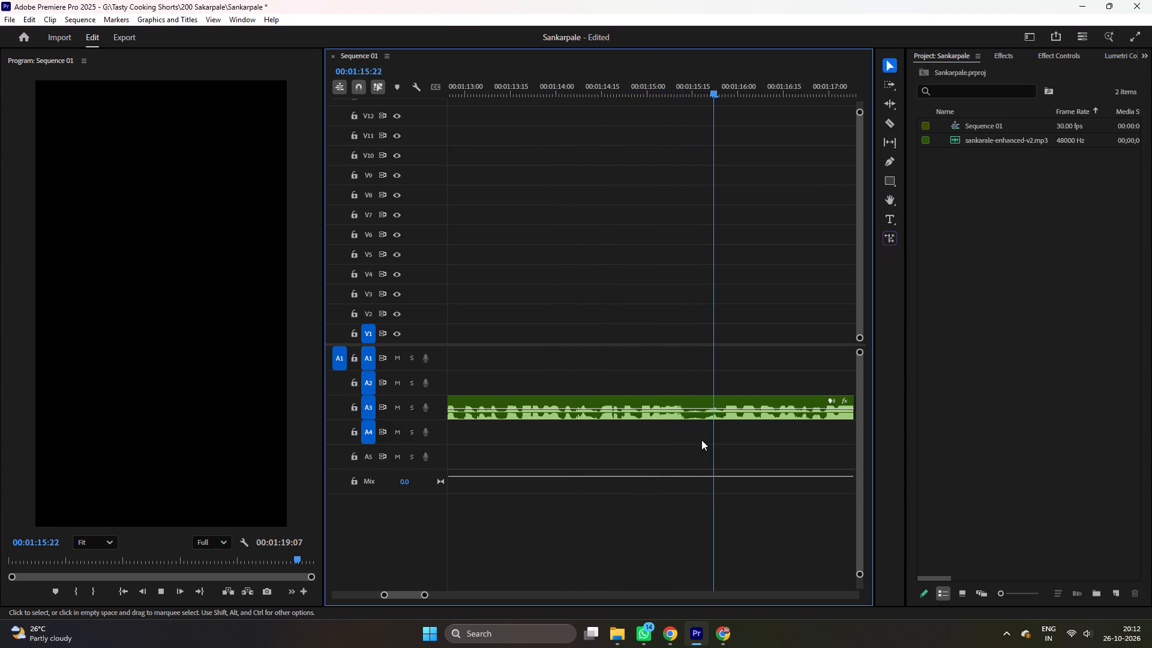
pyautogui.scroll(-5, 701, 440)
pyautogui.press('space')
pyautogui.press('c')
pyautogui.click(613, 413)
pyautogui.press('v')
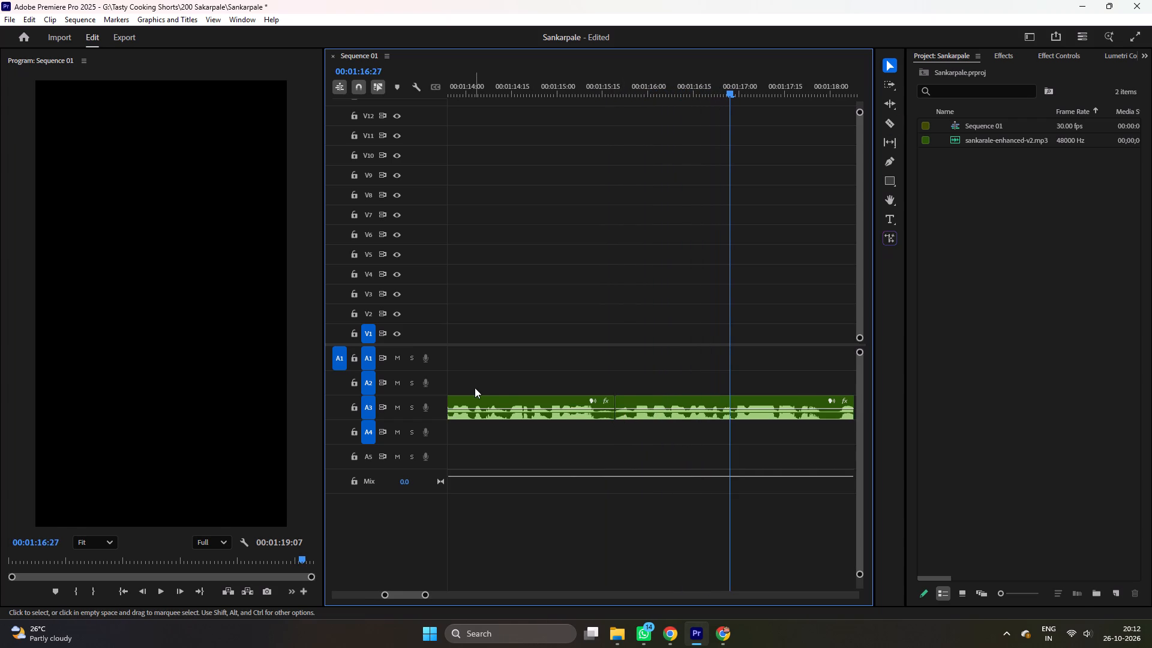
pyautogui.click(475, 388)
pyautogui.click(491, 397)
pyautogui.press('Delete')
pyautogui.rightClick(492, 406)
pyautogui.click(518, 414)
pyautogui.hotkey('ctrl', 's')
# Play to the end of the narration, split it at about 00:01:15:12, delete the silent tail after the cut, and save the project.
pyautogui.hotkey('ctrl', 'space')
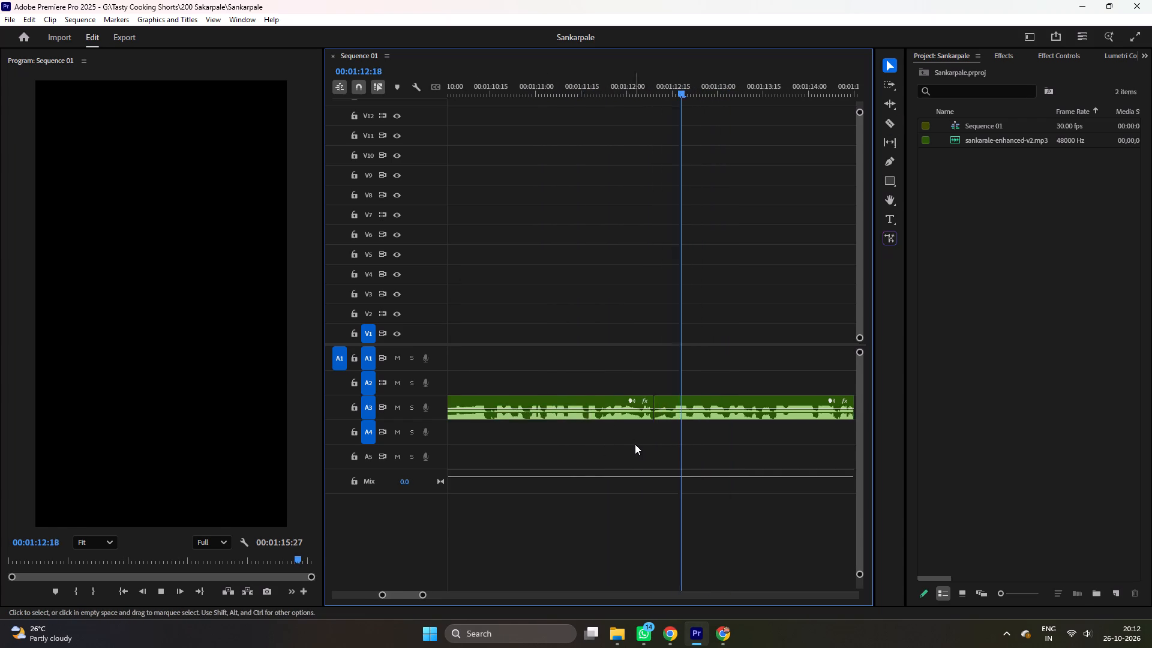
pyautogui.scroll(-15, 629, 440)
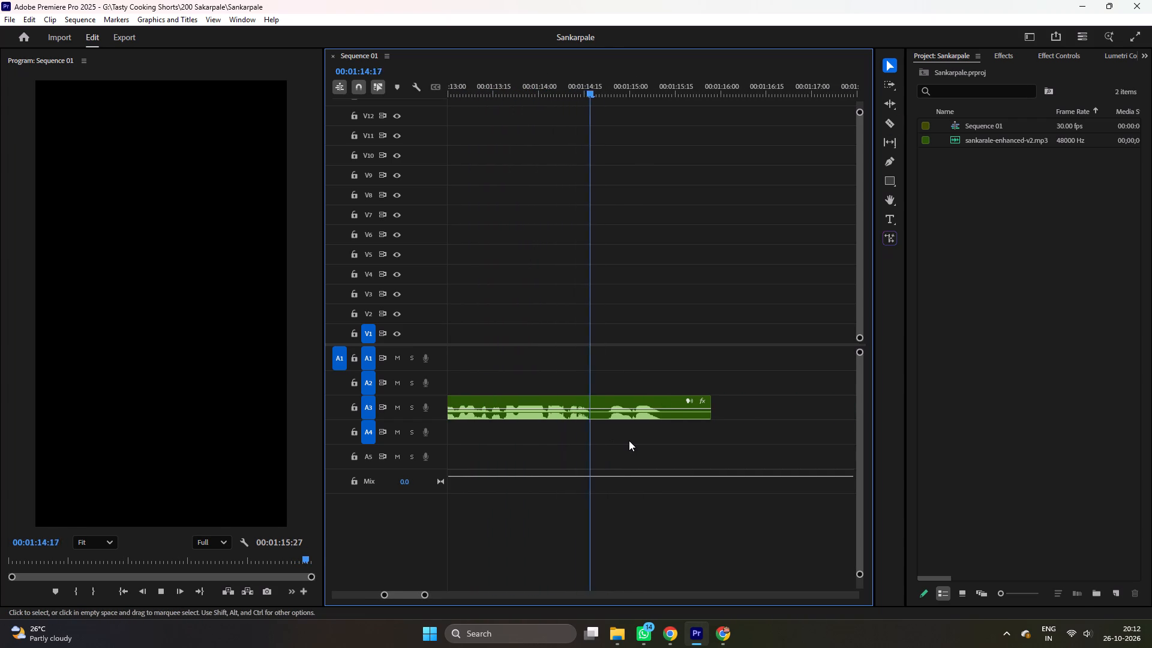
pyautogui.press('space')
pyautogui.press('c')
pyautogui.click(665, 410)
pyautogui.press('v')
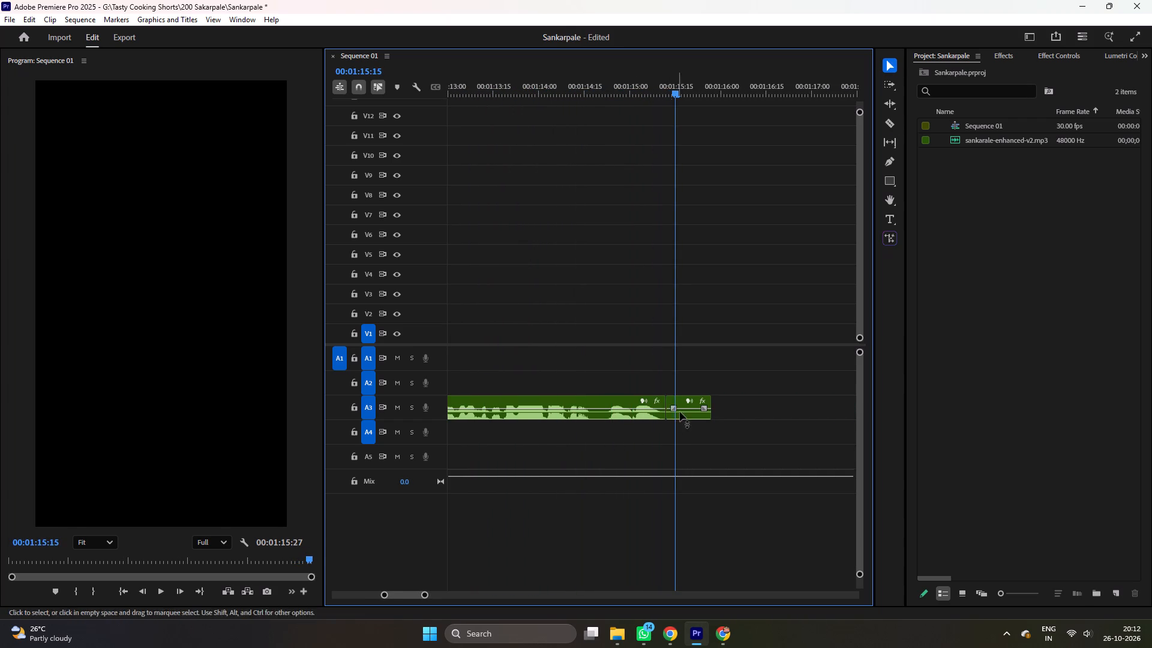
pyautogui.click(683, 407)
pyautogui.press('Delete')
pyautogui.hotkey('ctrl', 's')
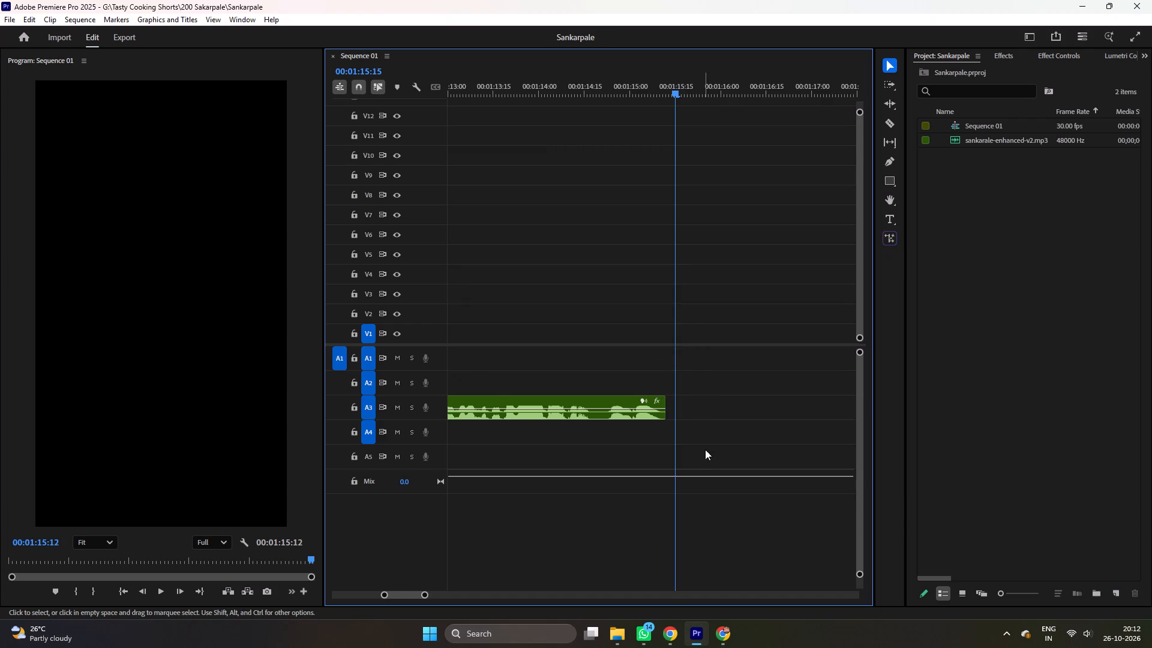
# Nest all the narration clips on A3 into one sequence under the default name and save the project.
pyautogui.moveTo(705, 451); pyautogui.dragTo(698, 453)
pyautogui.press('-')
pyautogui.press('-')
pyautogui.press('-')
pyautogui.press('-')
pyautogui.press('-')
pyautogui.press('-')
pyautogui.moveTo(659, 455); pyautogui.dragTo(274, 380)
pyautogui.rightClick(511, 405)
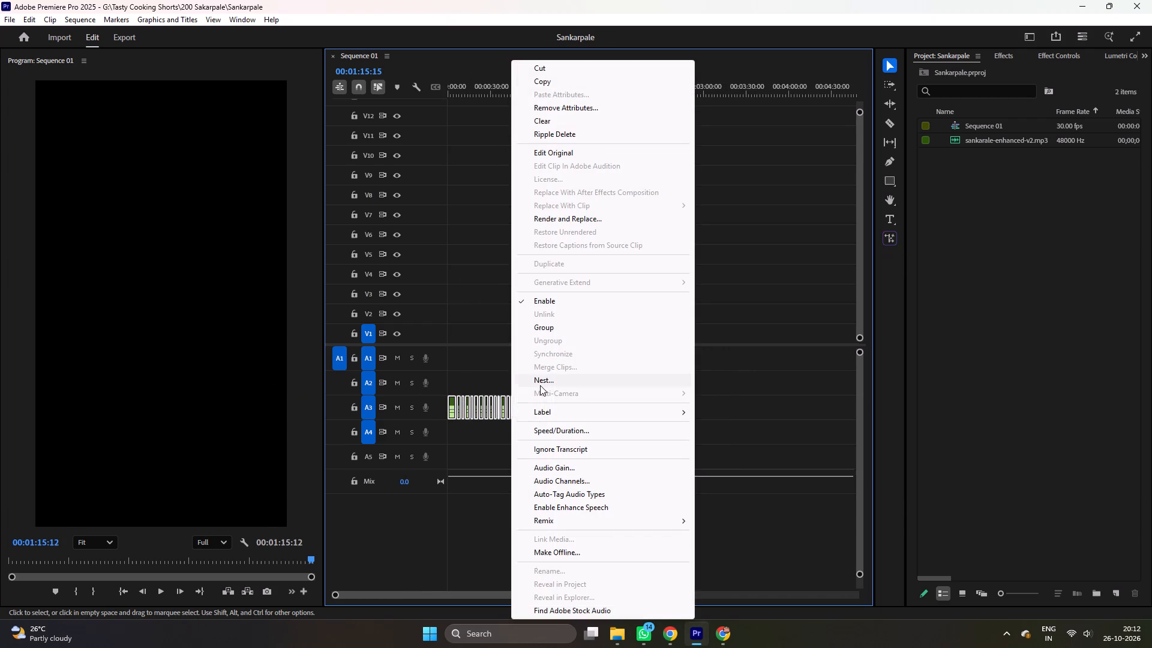
pyautogui.click(540, 385)
pyautogui.press('Return')
pyautogui.hotkey('ctrl', 's')
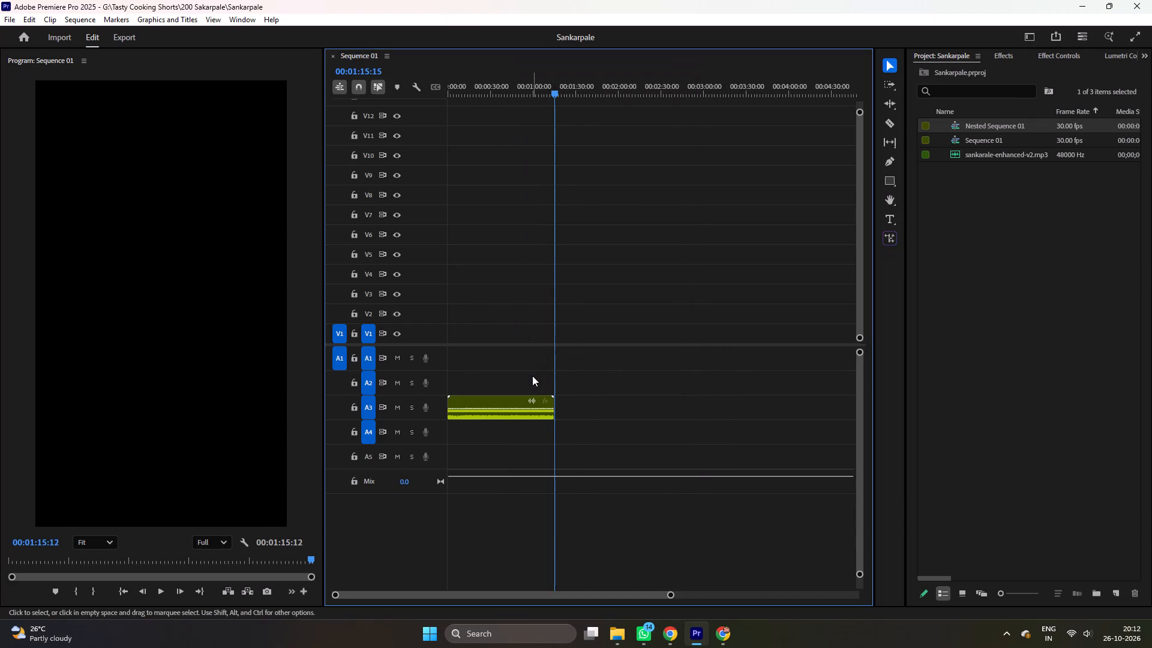
# Return the playhead to the start of the sequence at 00:00:00:00 and save the project.
pyautogui.press('Home')
pyautogui.write('===')
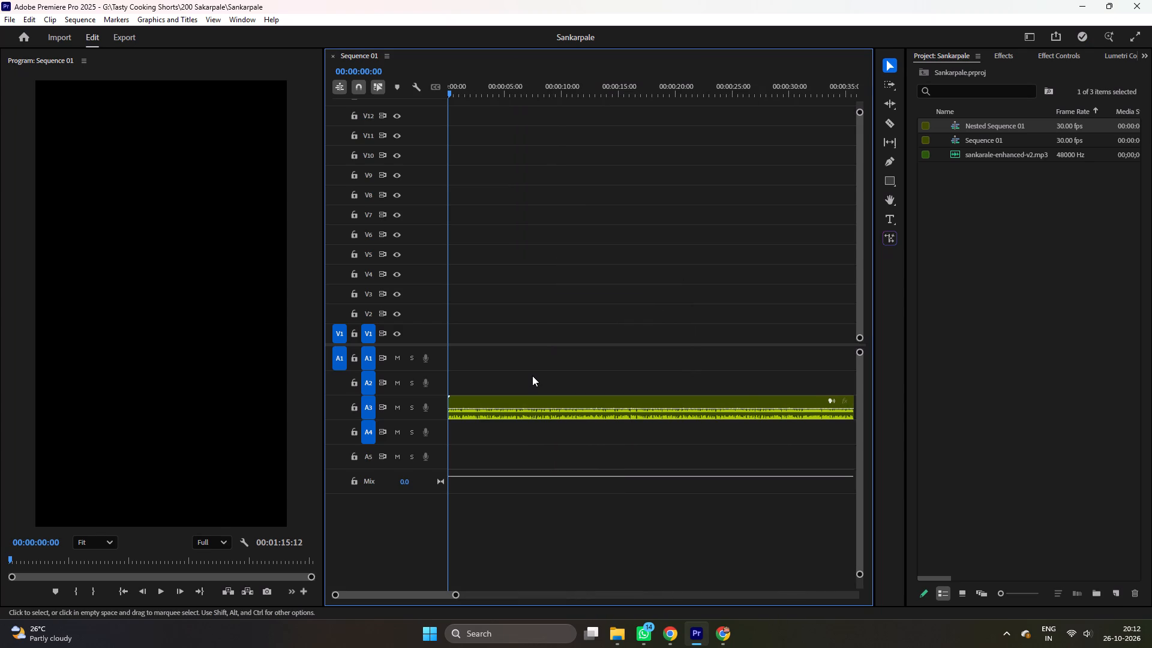
pyautogui.hotkey('ctrl', 's')
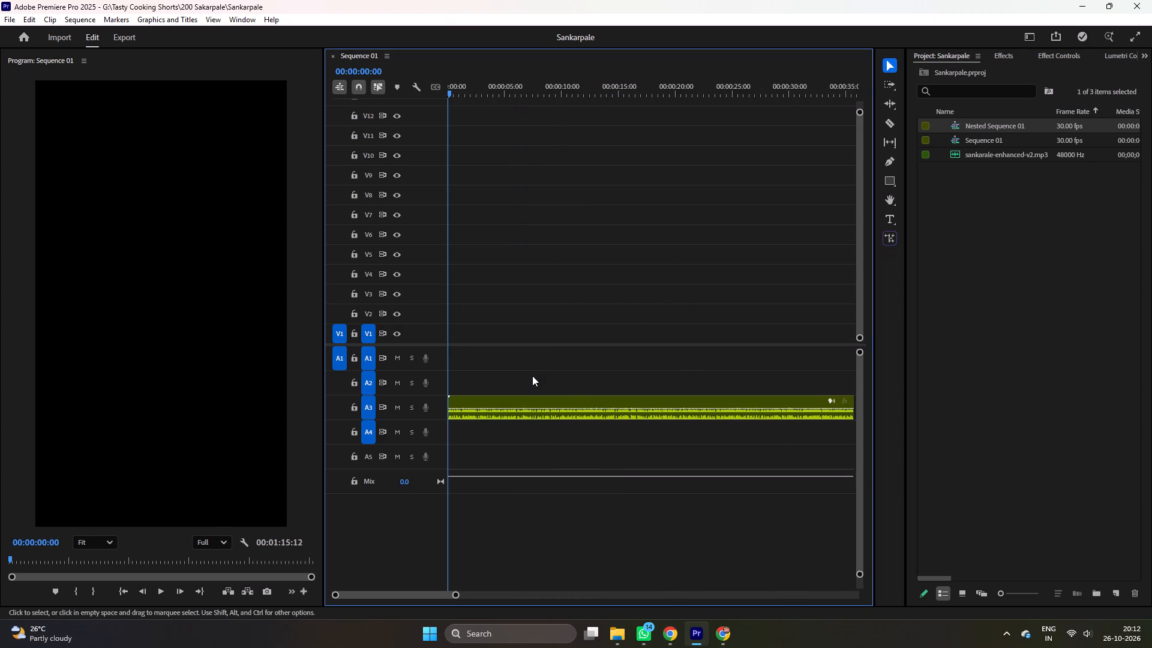